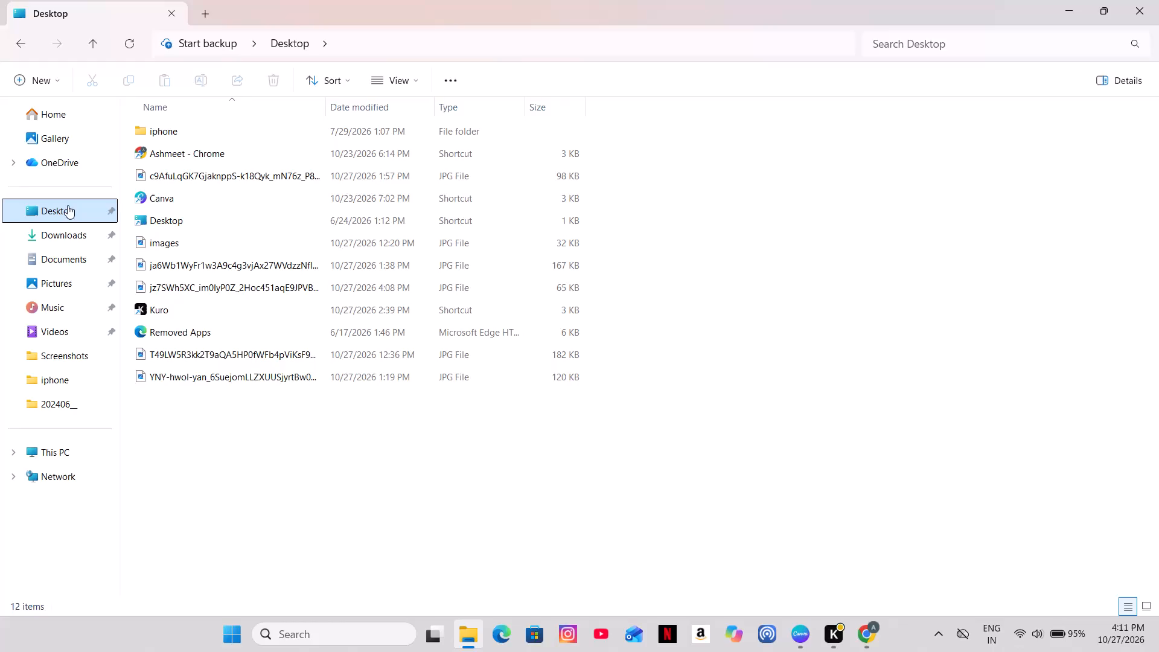
# Open the JPG image whose name begins with "YNY-hwol-yan" from the Desktop folder.
pyautogui.click(235, 369)
pyautogui.click(235, 369)
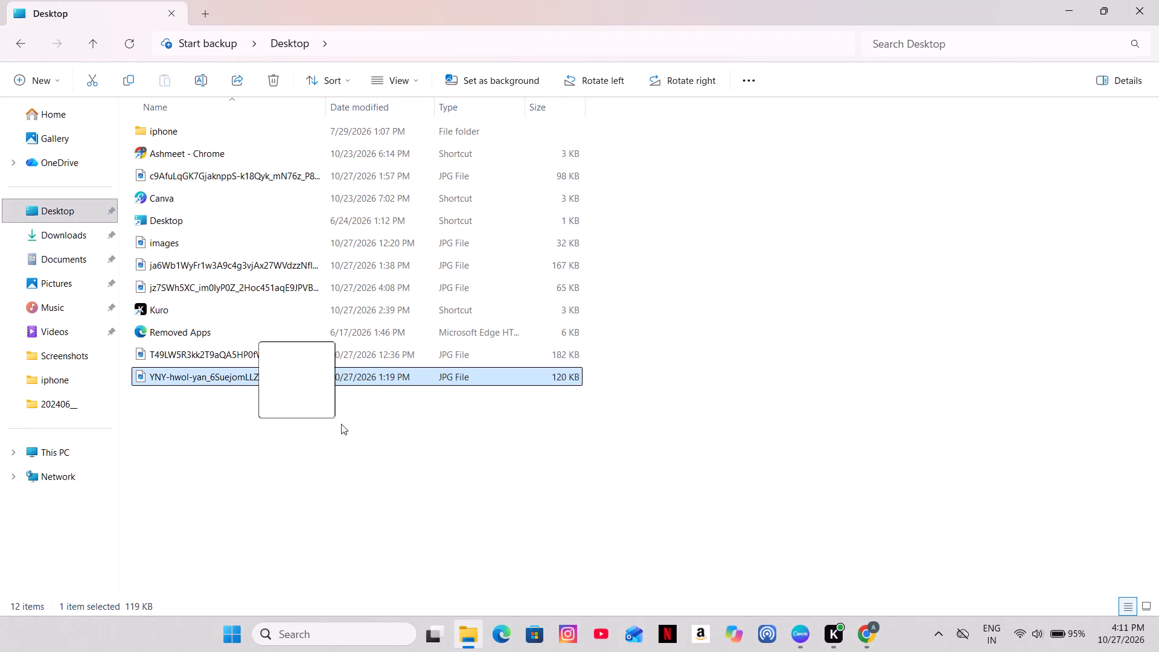
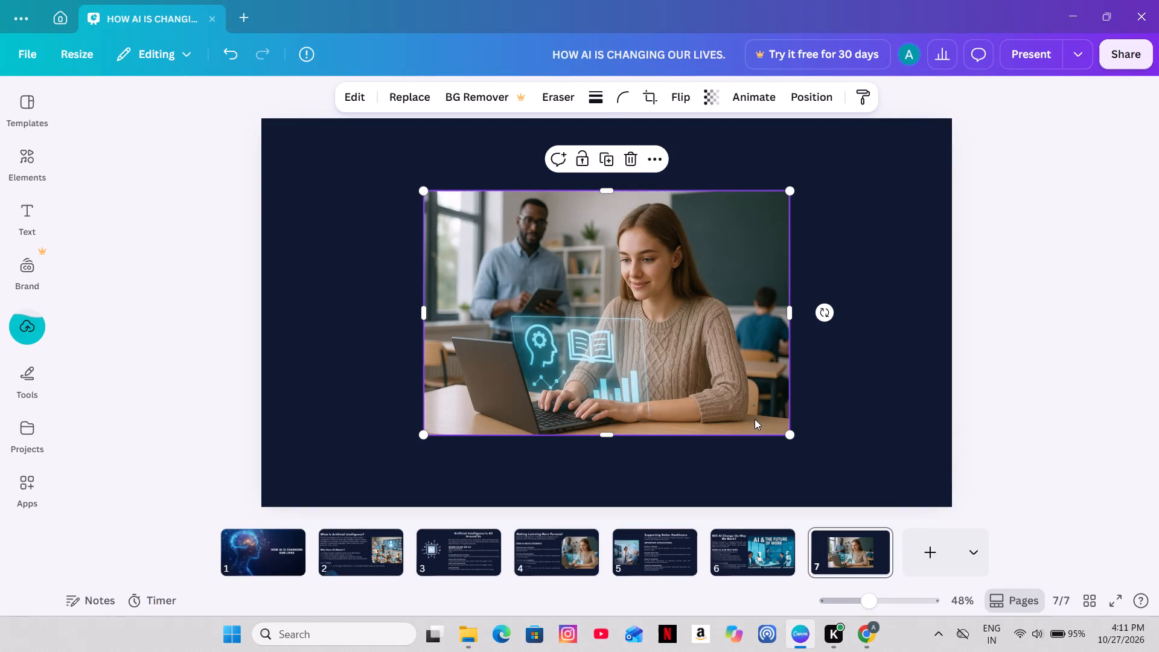
# Delete the photo of the woman at the laptop from page 7 of the presentation.
pyautogui.press('BackSpace')
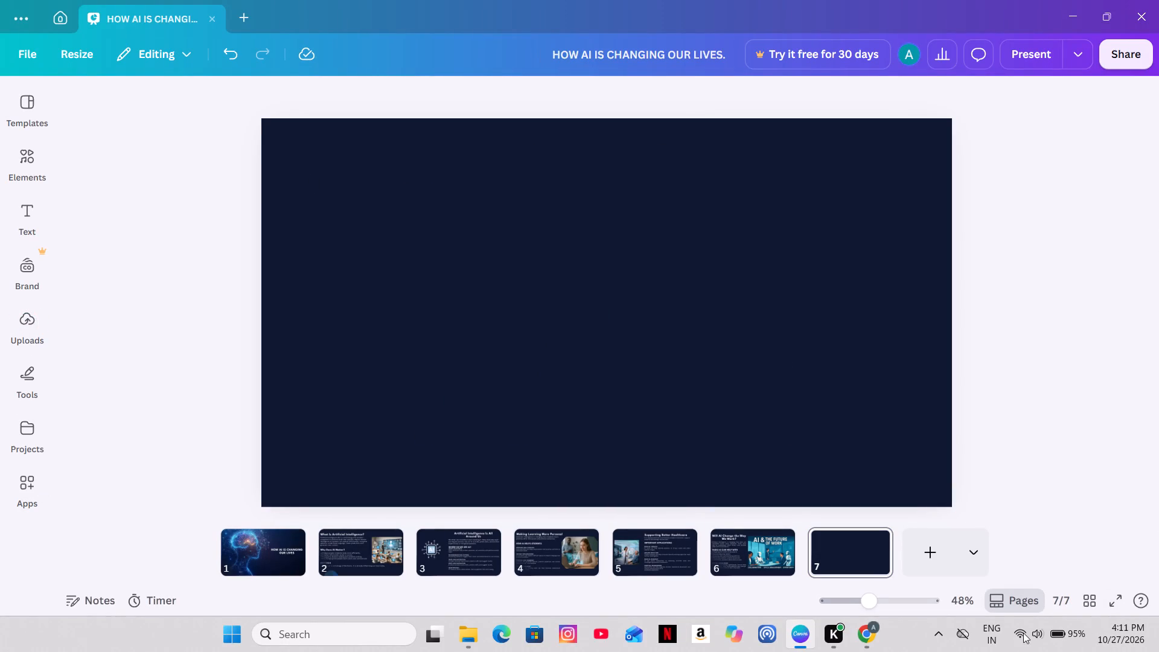
# Switch to File Explorer and preview the Desktop JPG images whose names begin with "YNY-hwol-yan" and "T49LW5R3kk2T9", one after the other.
pyautogui.click(462, 631)
pyautogui.doubleClick(278, 377)
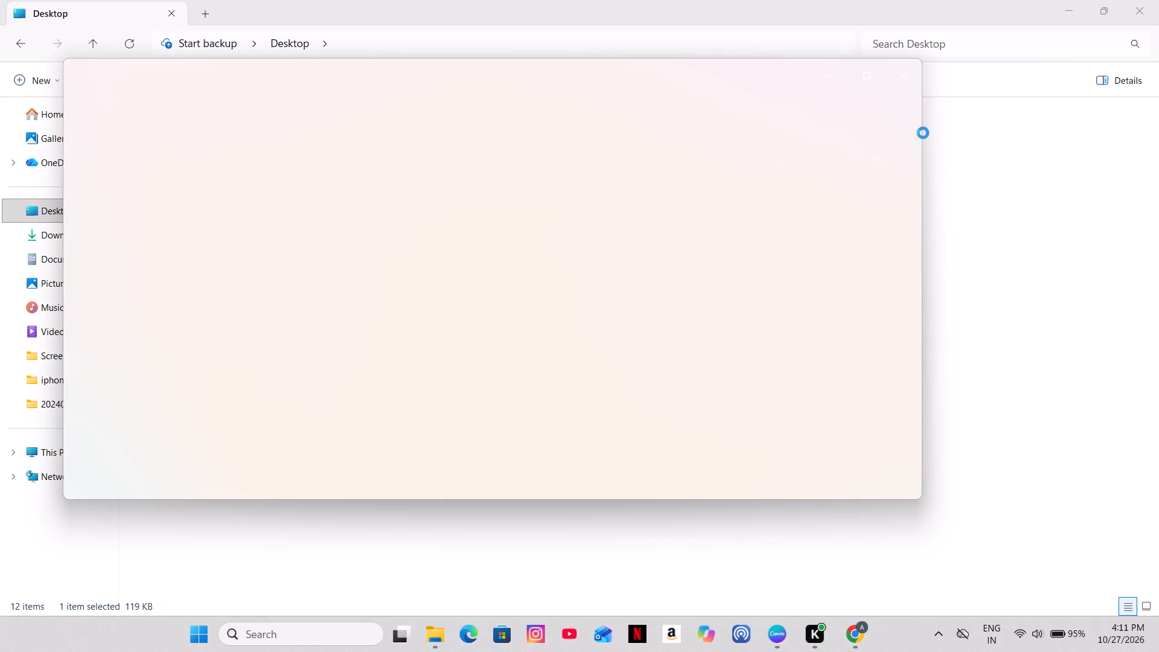
pyautogui.click(907, 81)
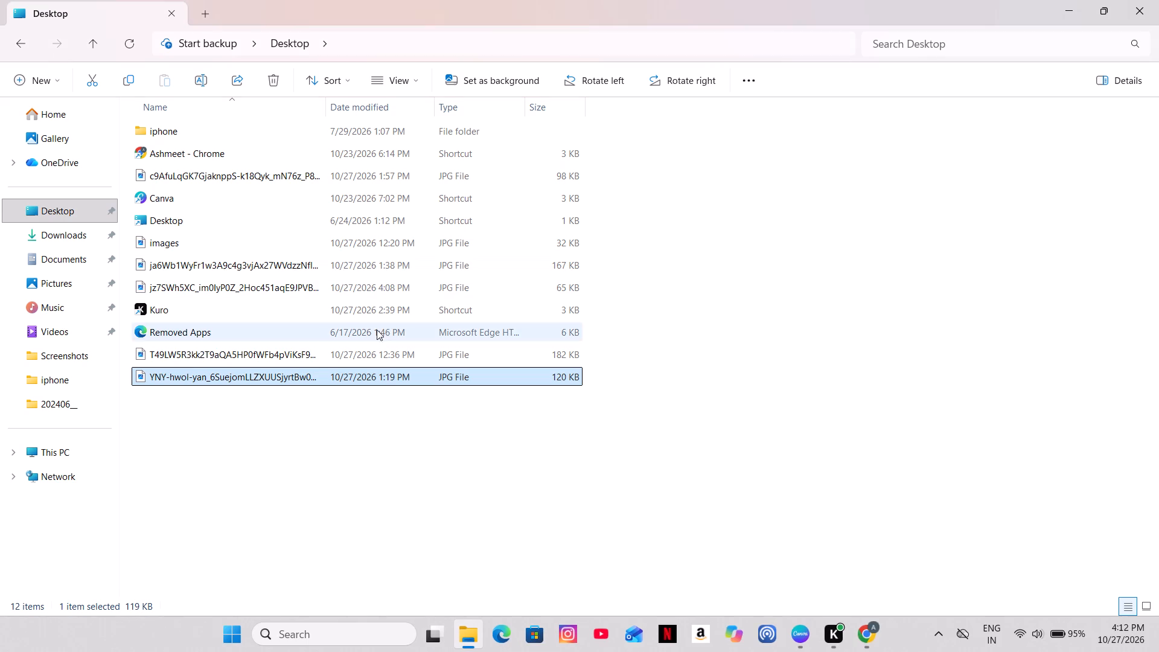
pyautogui.doubleClick(366, 359)
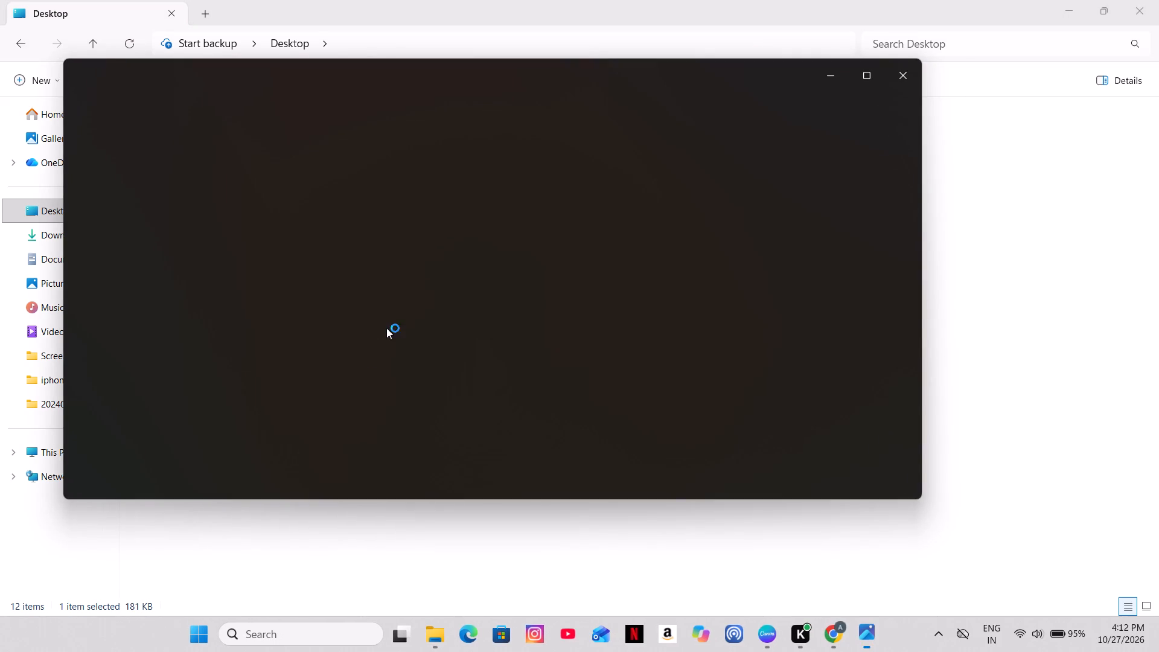
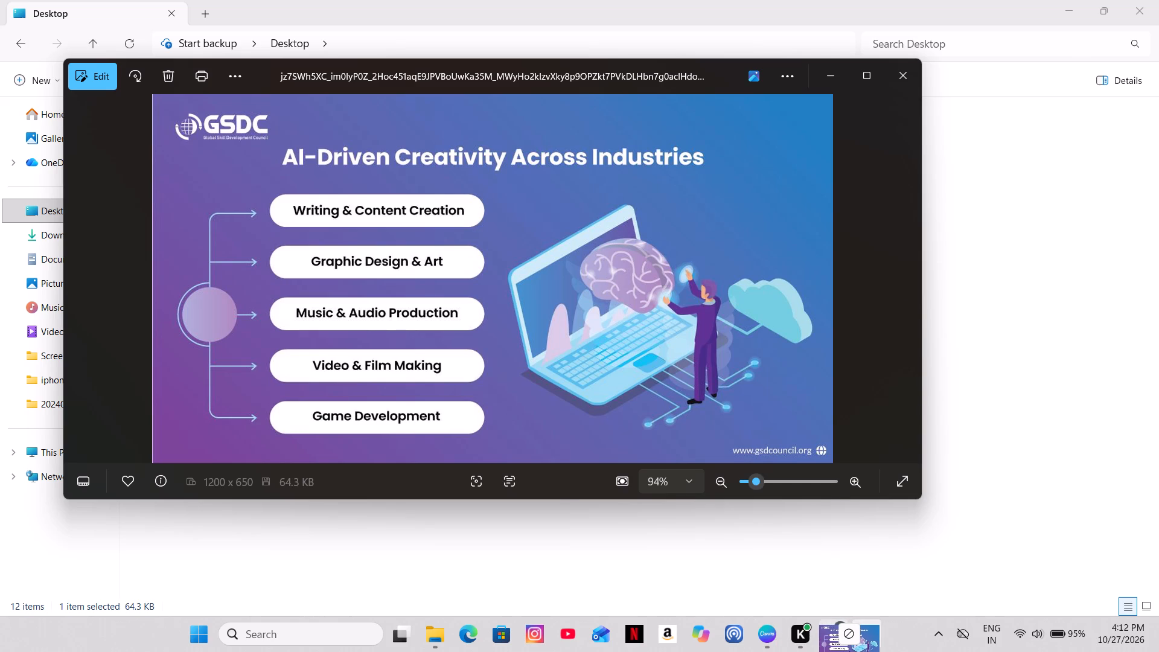
# Bring the "AI-Driven Creativity Across Industries" image from Photos into page 7 of the Canva presentation and place it slightly above and right of centre.
pyautogui.moveTo(849, 651); pyautogui.dragTo(753, 650)
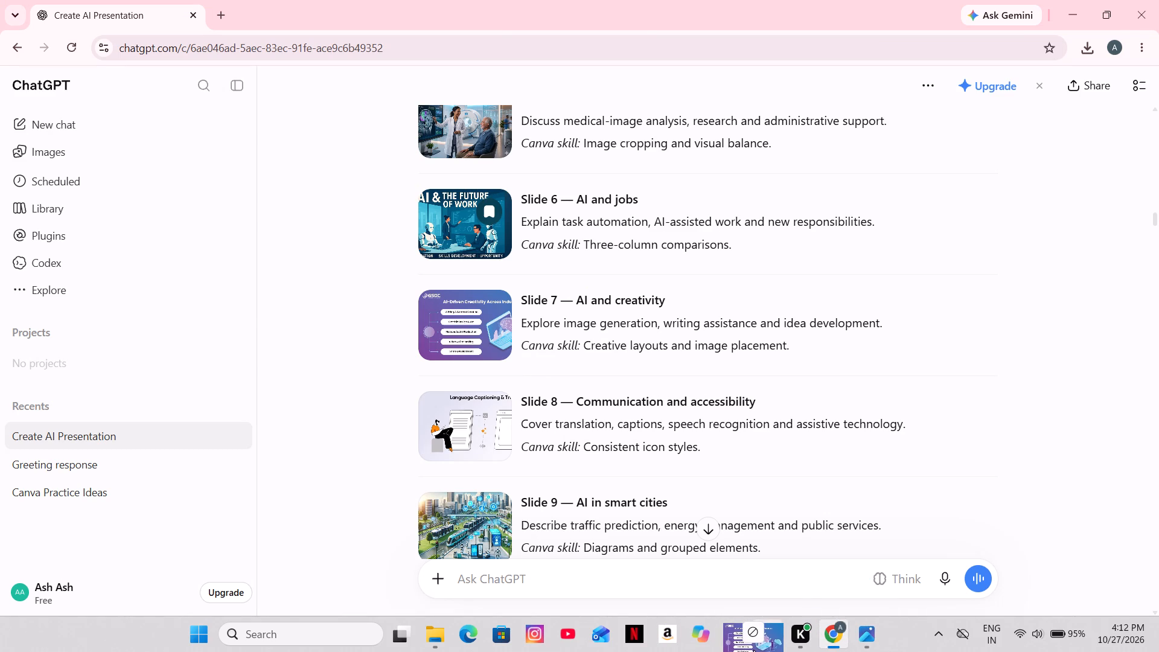
pyautogui.moveTo(753, 650); pyautogui.dragTo(614, 344)
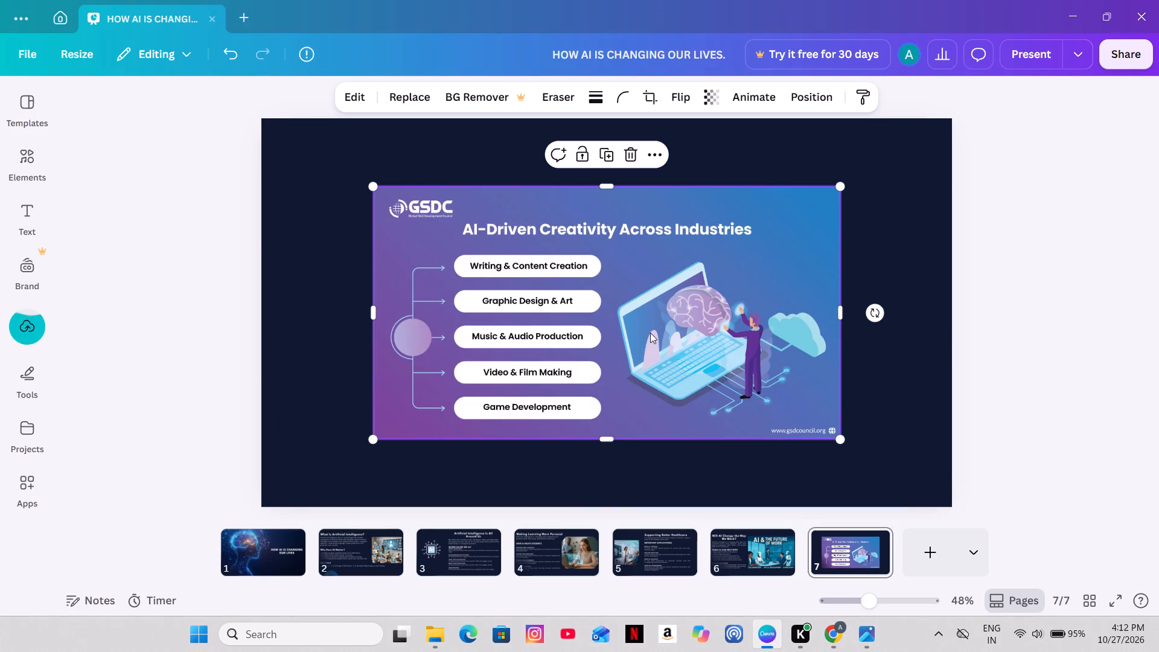
pyautogui.moveTo(666, 299); pyautogui.dragTo(695, 274)
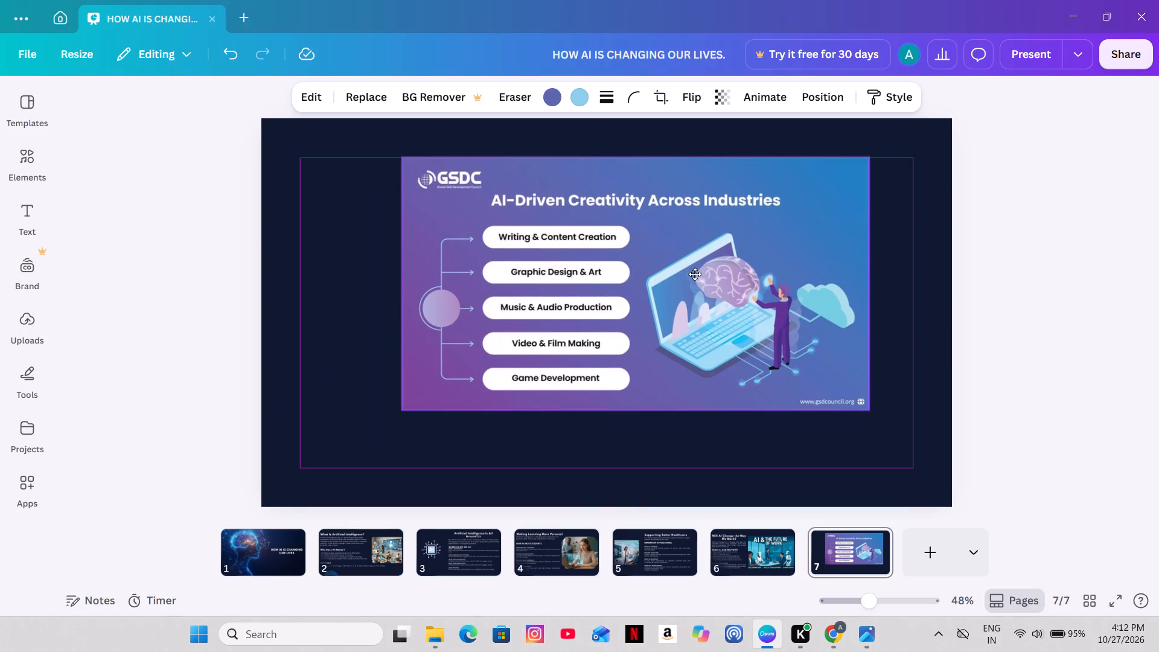
pyautogui.moveTo(695, 274); pyautogui.dragTo(697, 274)
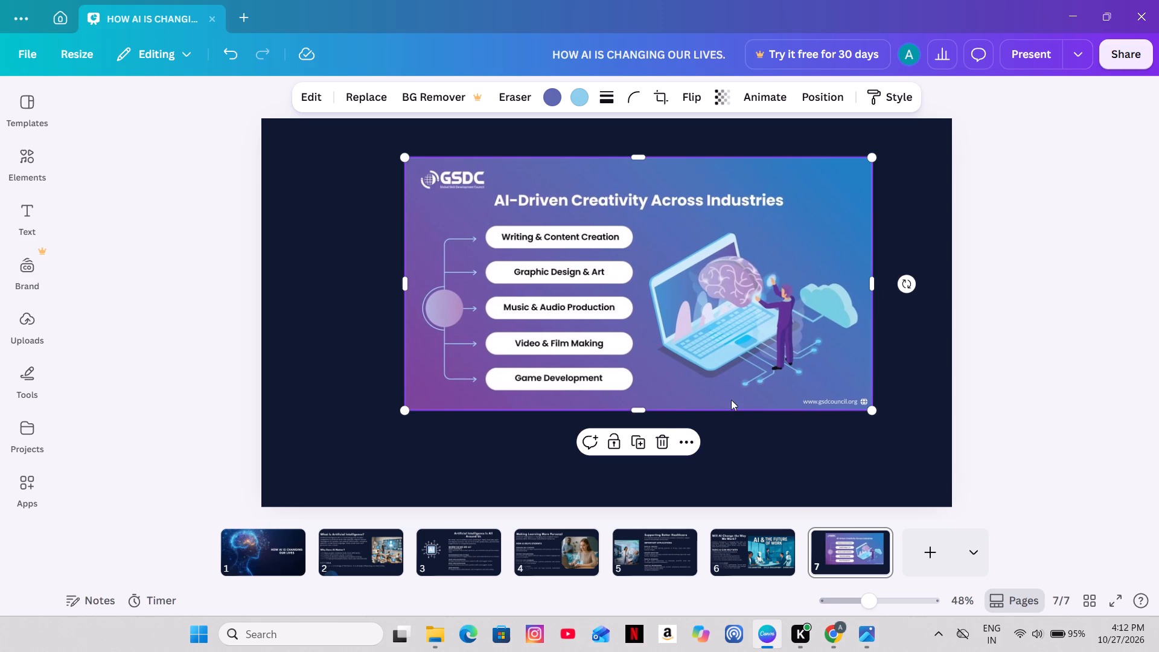
# Crop all four edges of the image, trimming off the GSDC logo and web address, to a height of about 583.
pyautogui.moveTo(642, 409); pyautogui.dragTo(643, 400)
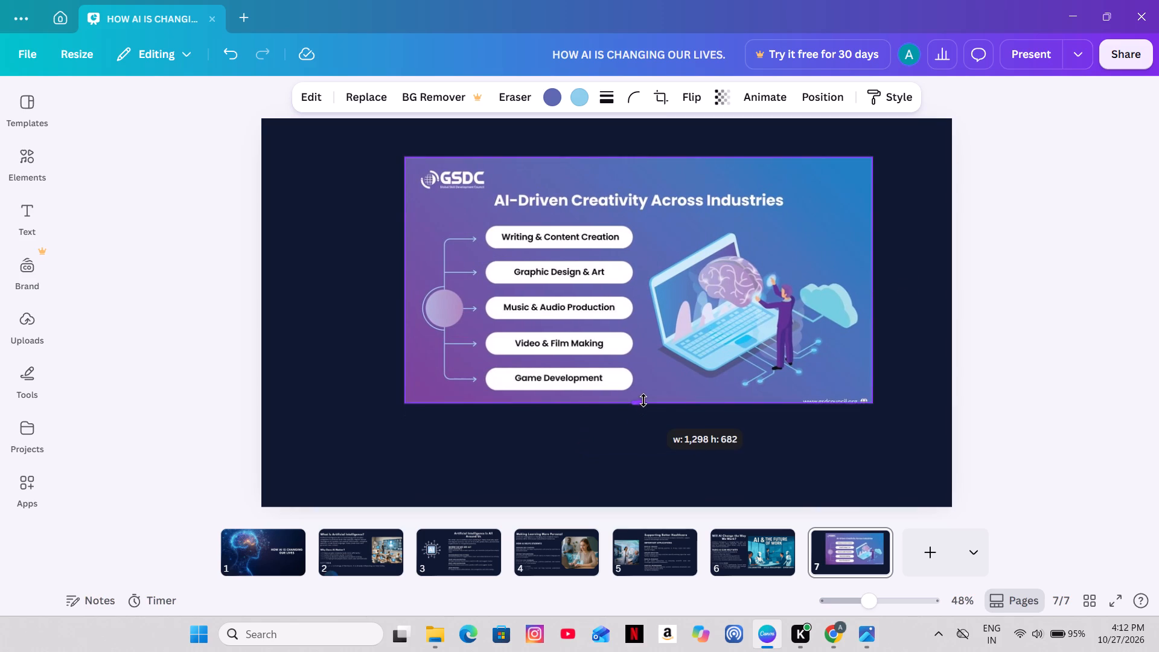
pyautogui.moveTo(643, 400); pyautogui.dragTo(644, 397)
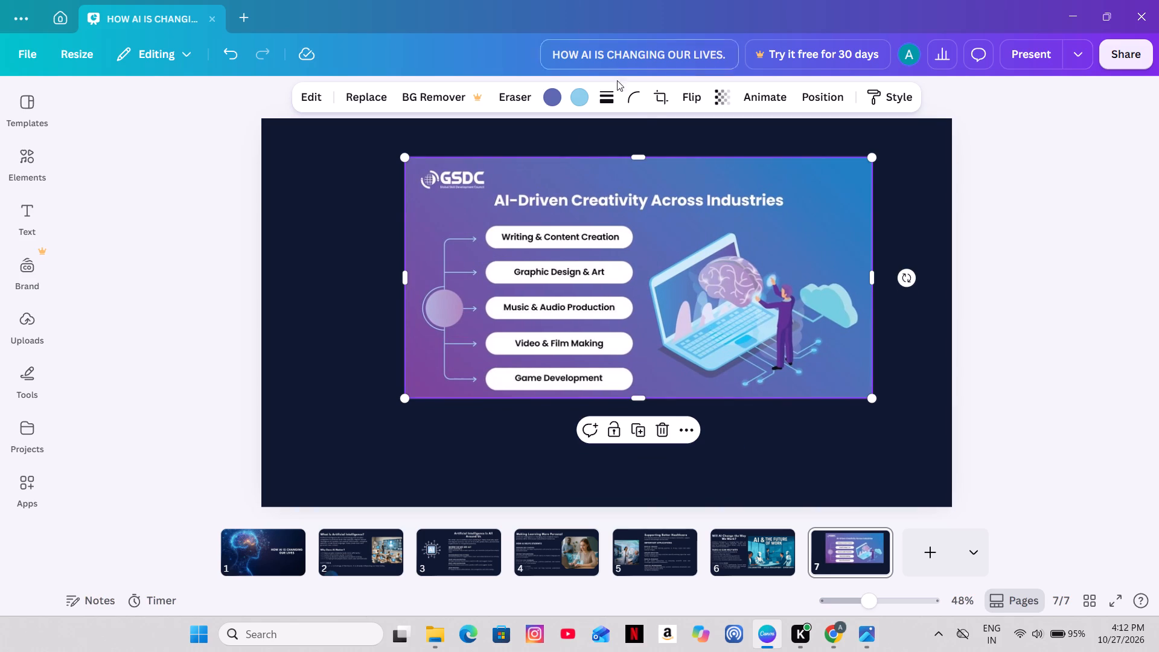
pyautogui.moveTo(637, 156); pyautogui.dragTo(639, 180)
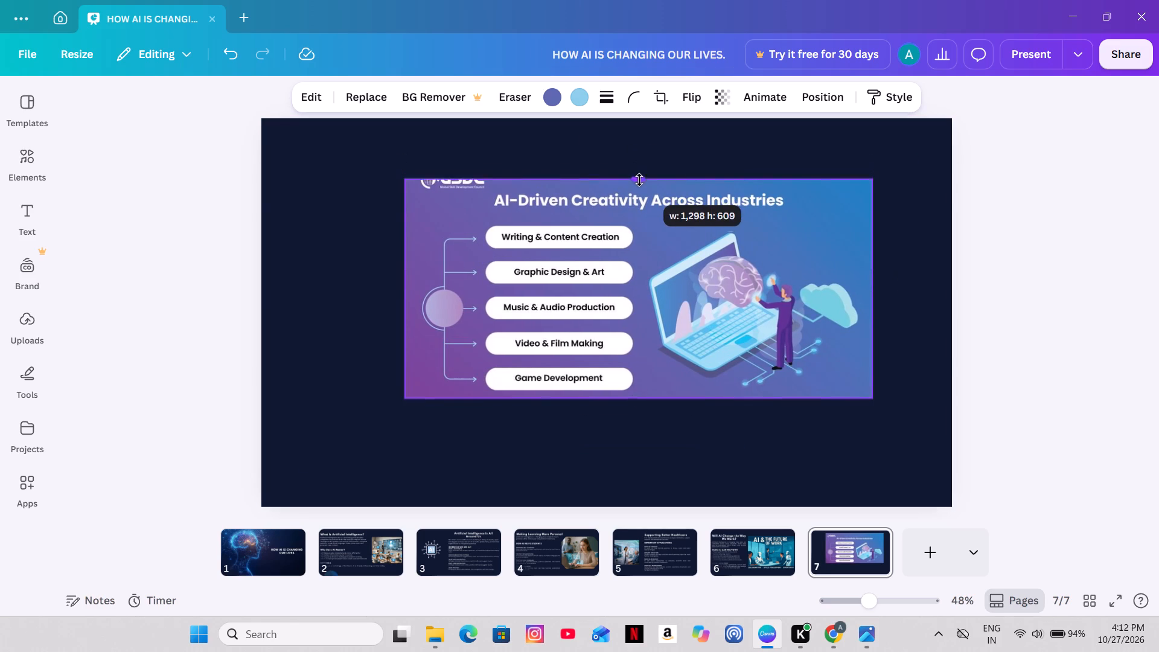
pyautogui.moveTo(639, 180); pyautogui.dragTo(639, 187)
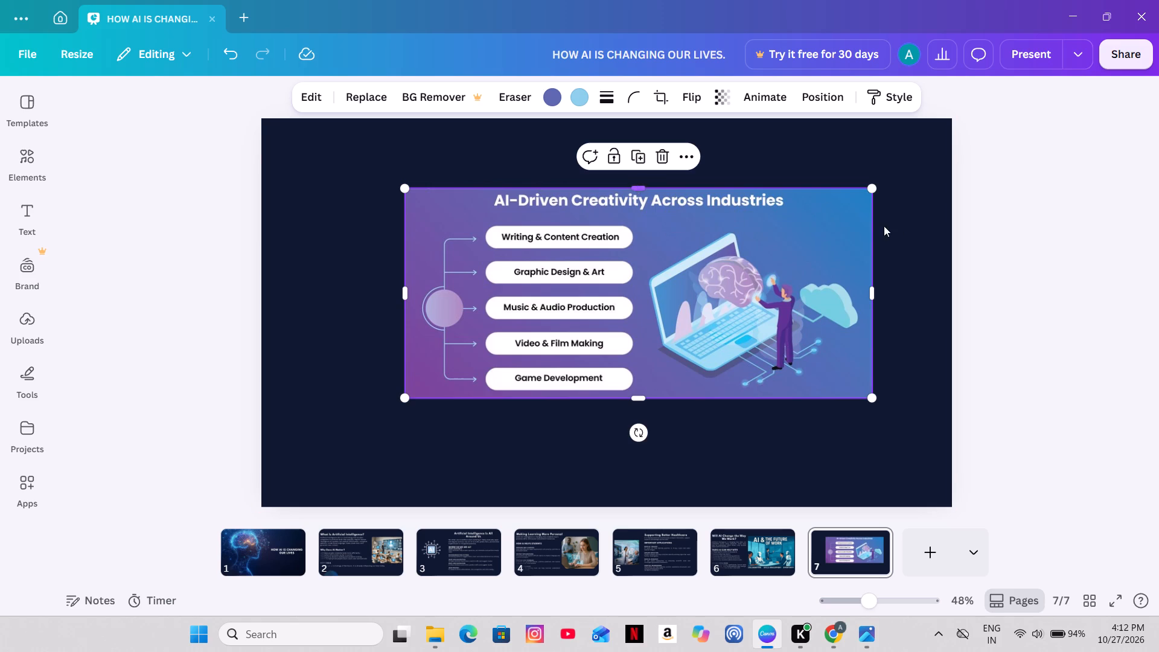
pyautogui.moveTo(869, 288); pyautogui.dragTo(861, 288)
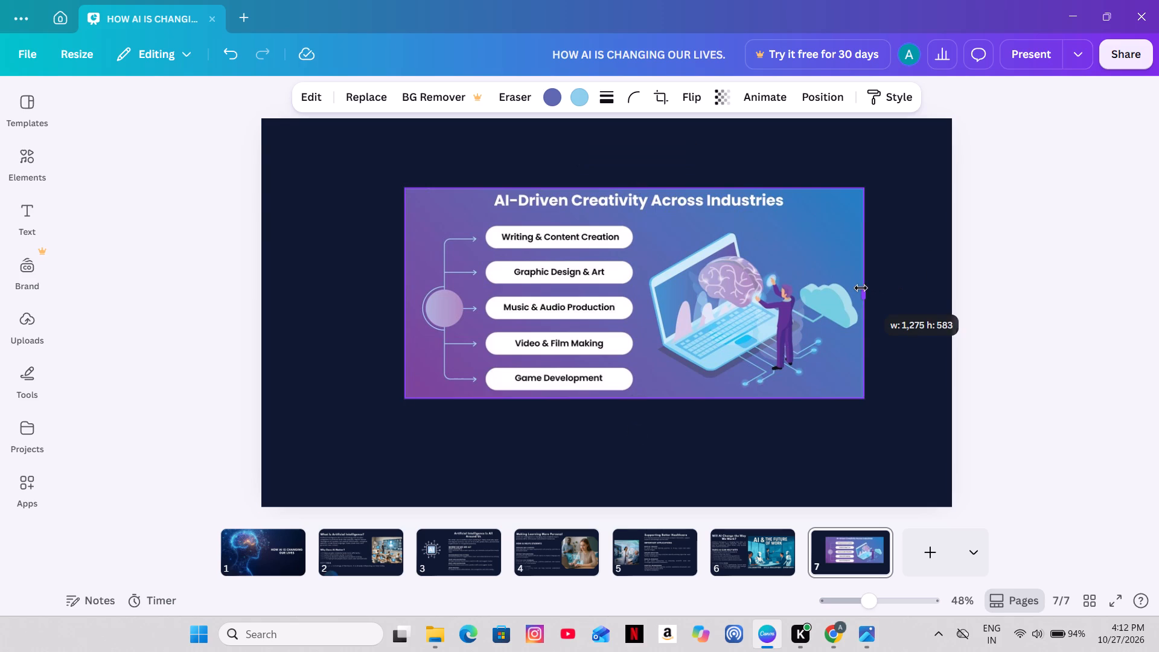
pyautogui.moveTo(861, 288); pyautogui.dragTo(857, 289)
pyautogui.moveTo(406, 298); pyautogui.dragTo(413, 294)
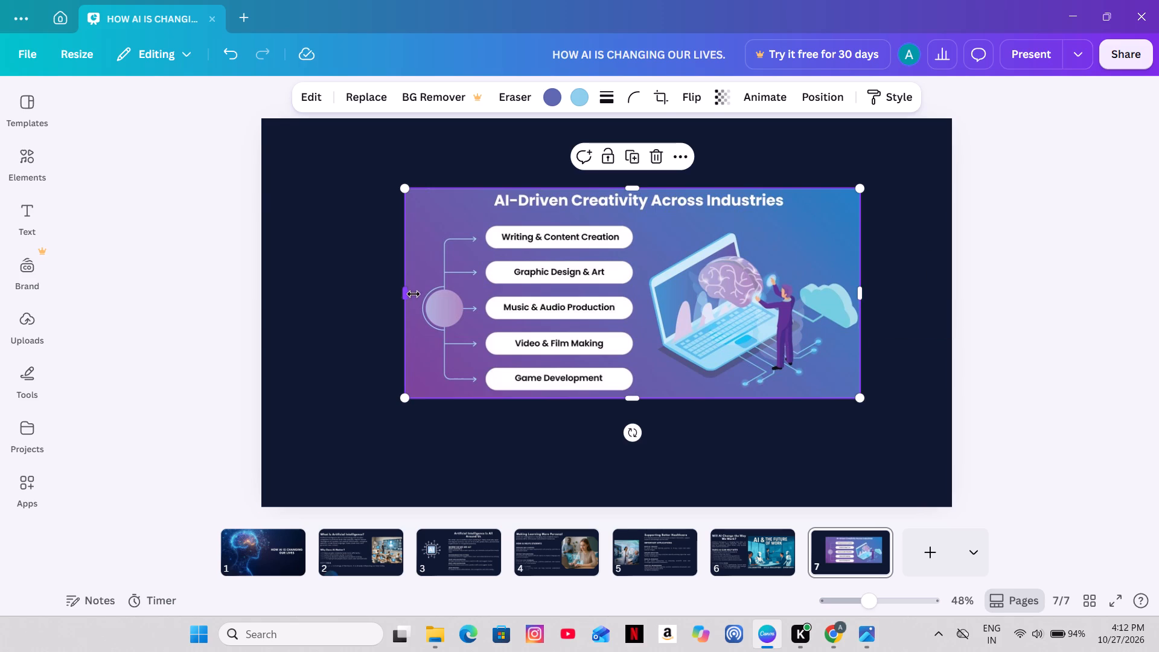
pyautogui.moveTo(413, 294); pyautogui.dragTo(417, 293)
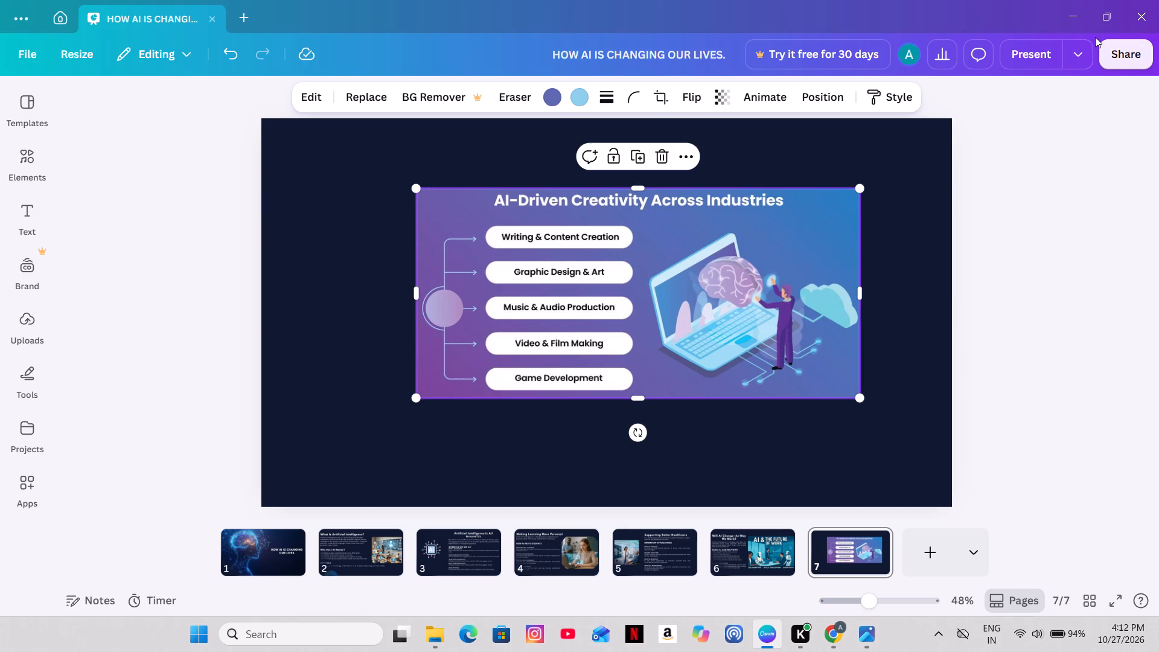
pyautogui.click(1087, 225)
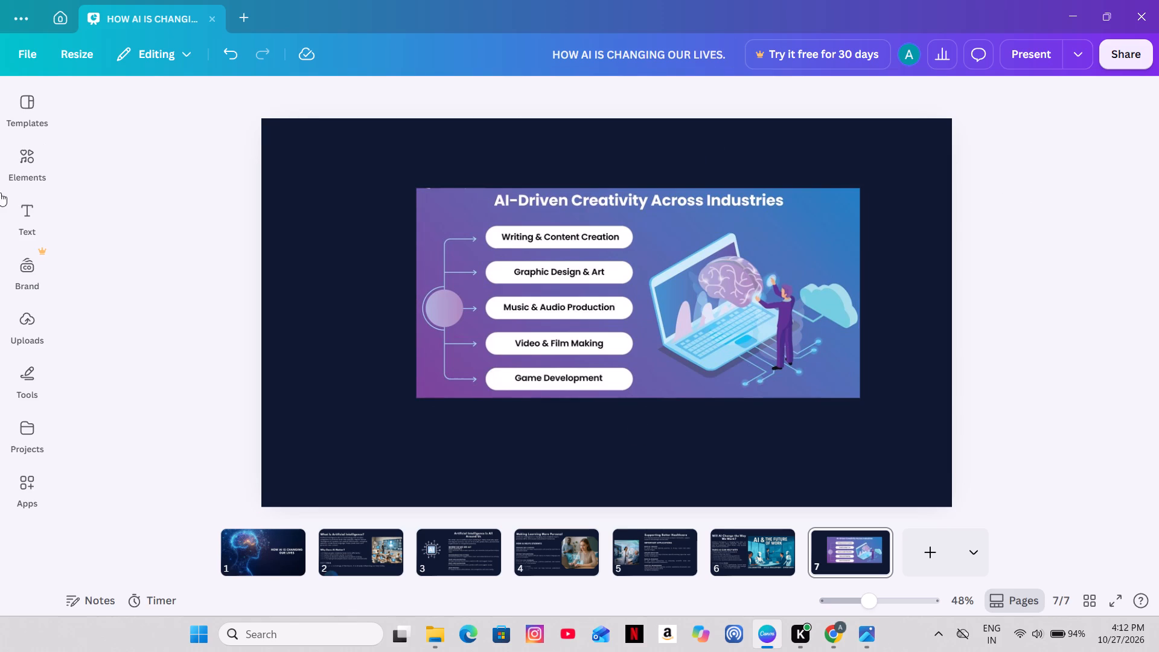
# Search the elements library for "frame".
pyautogui.click(28, 165)
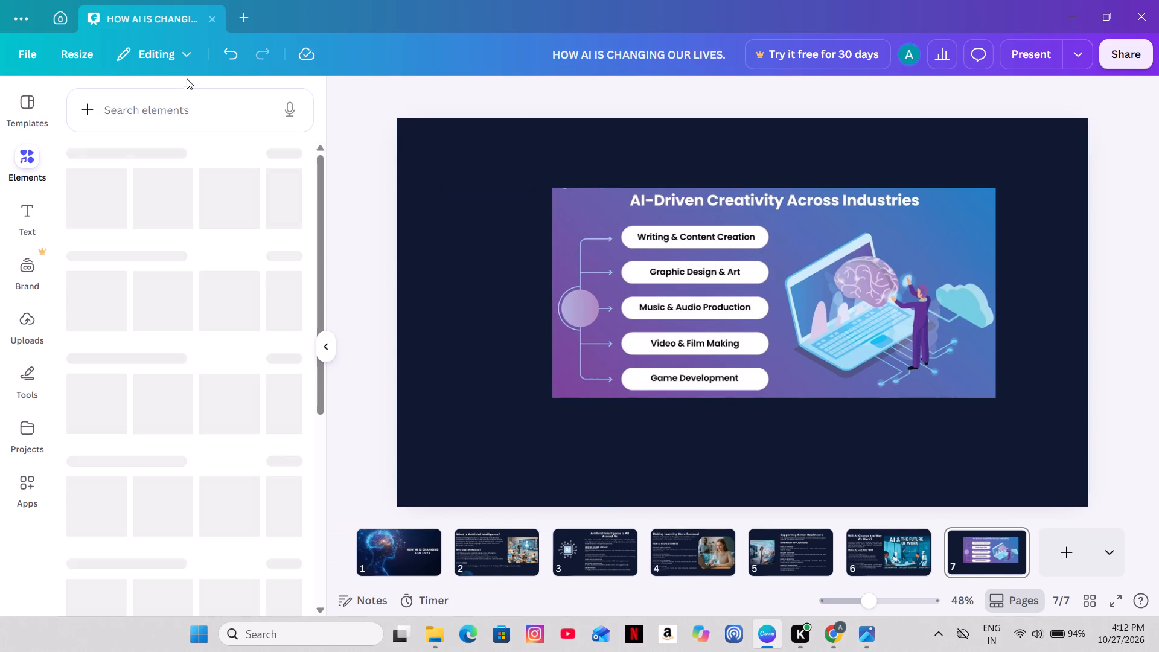
pyautogui.click(177, 99)
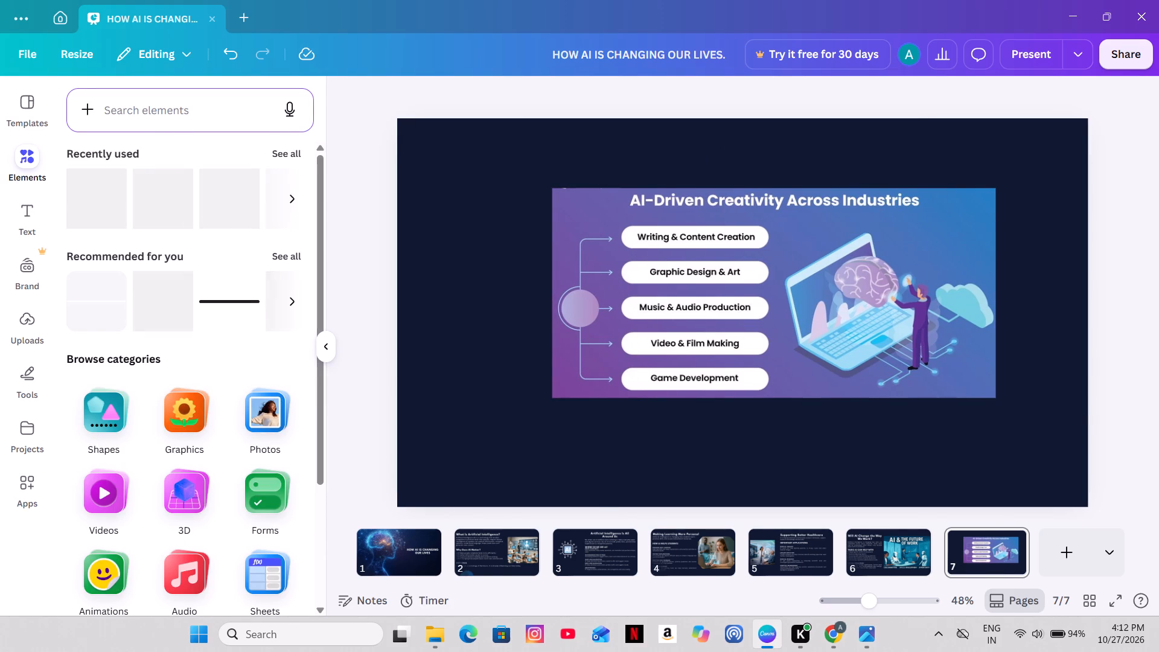
pyautogui.write('frame')
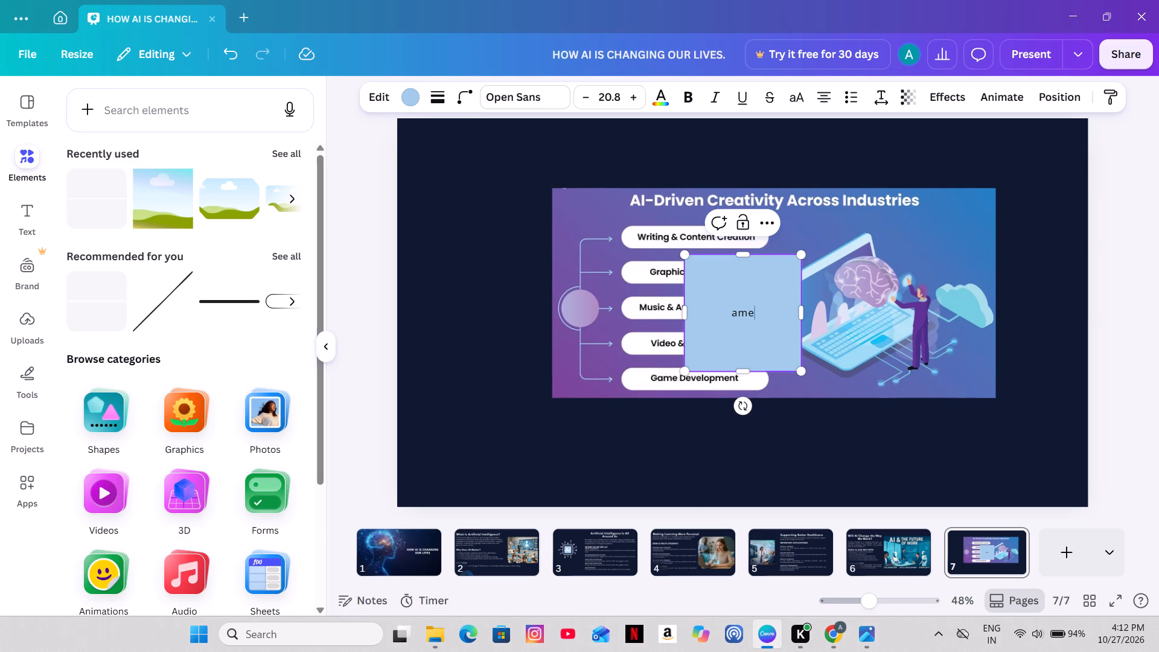
pyautogui.click(184, 117)
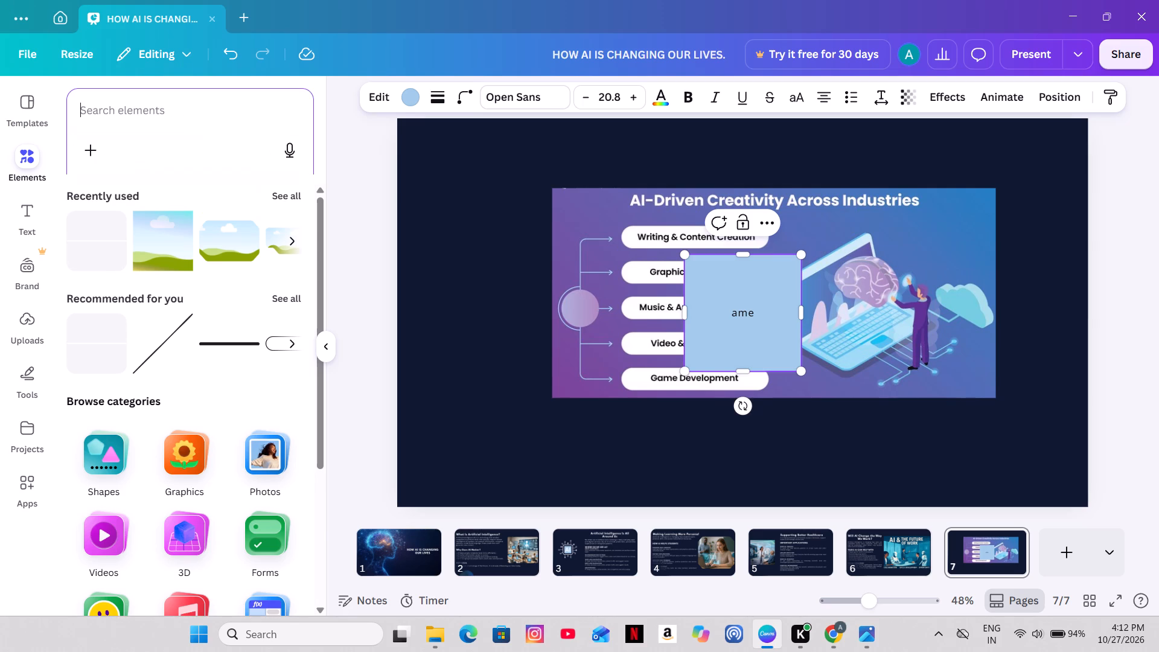
pyautogui.write('frame')
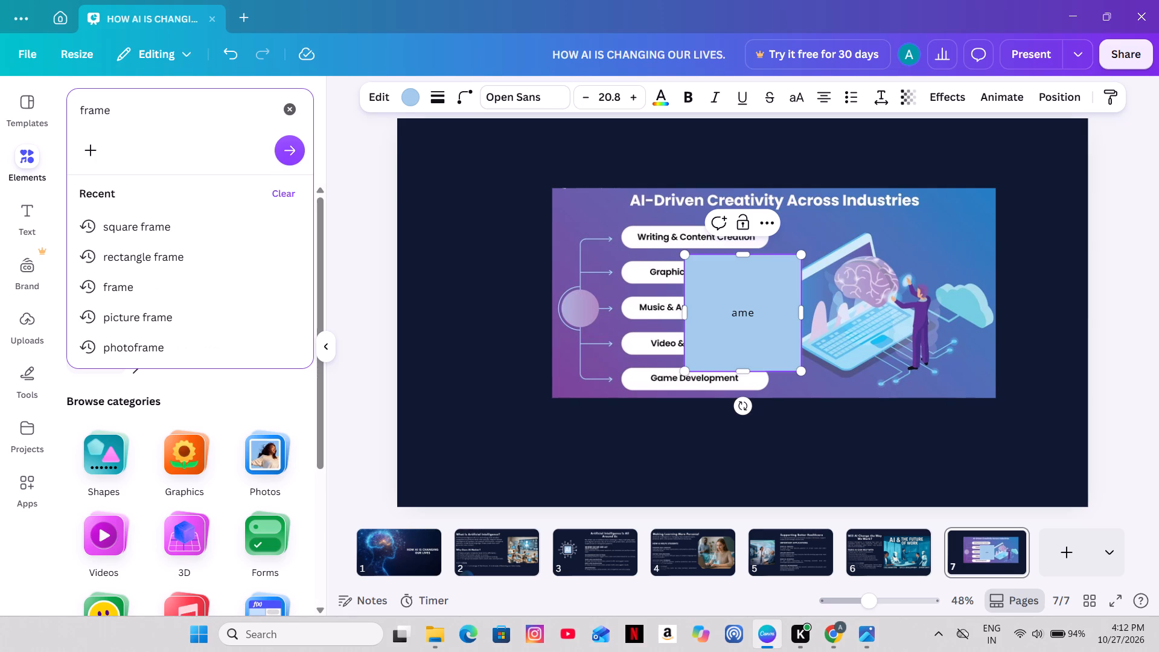
pyautogui.press('Return')
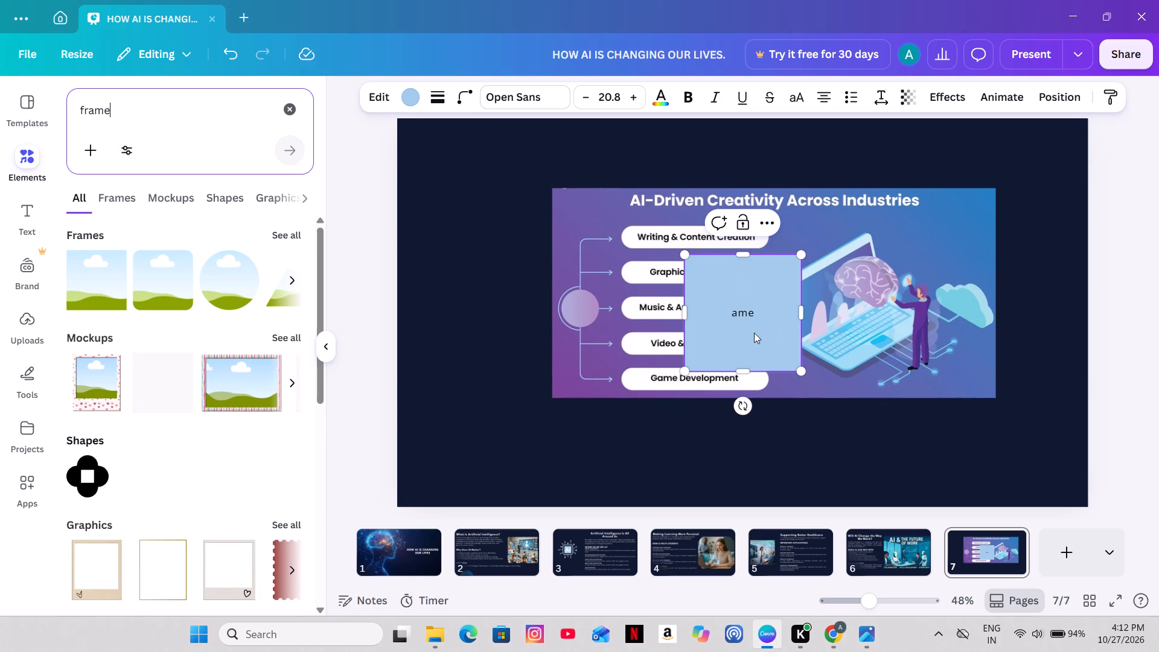
# Delete the stray light-blue square with the text "ame" from page 7.
pyautogui.click(363, 236)
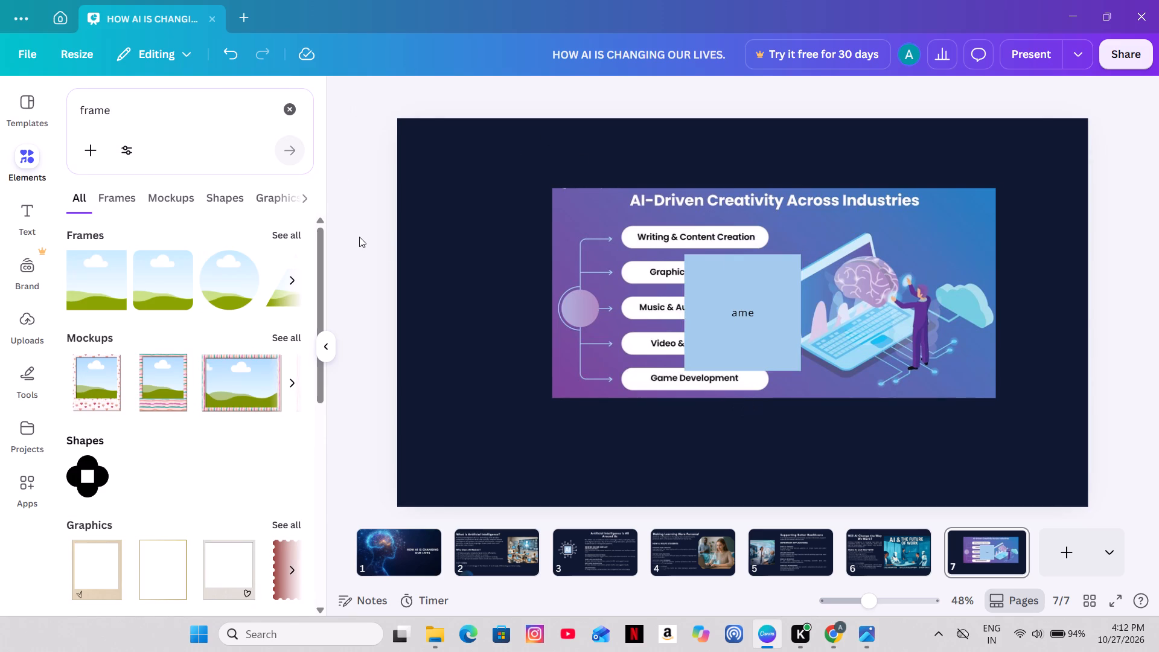
pyautogui.click(782, 329)
pyautogui.doubleClick(752, 318)
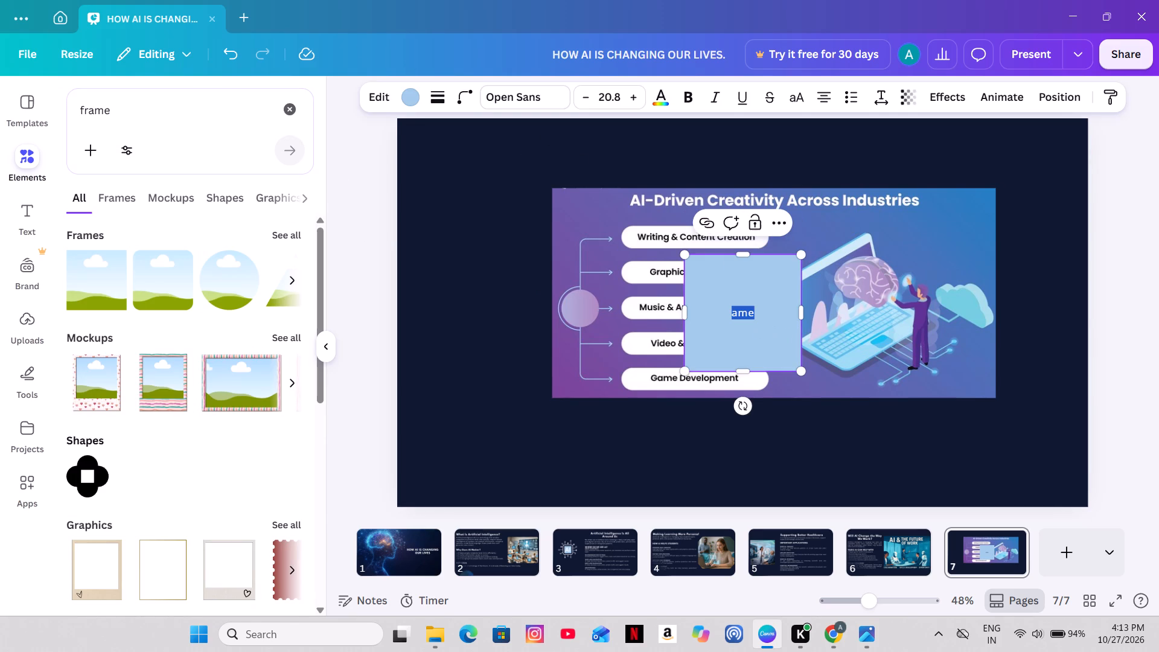
pyautogui.press('BackSpace')
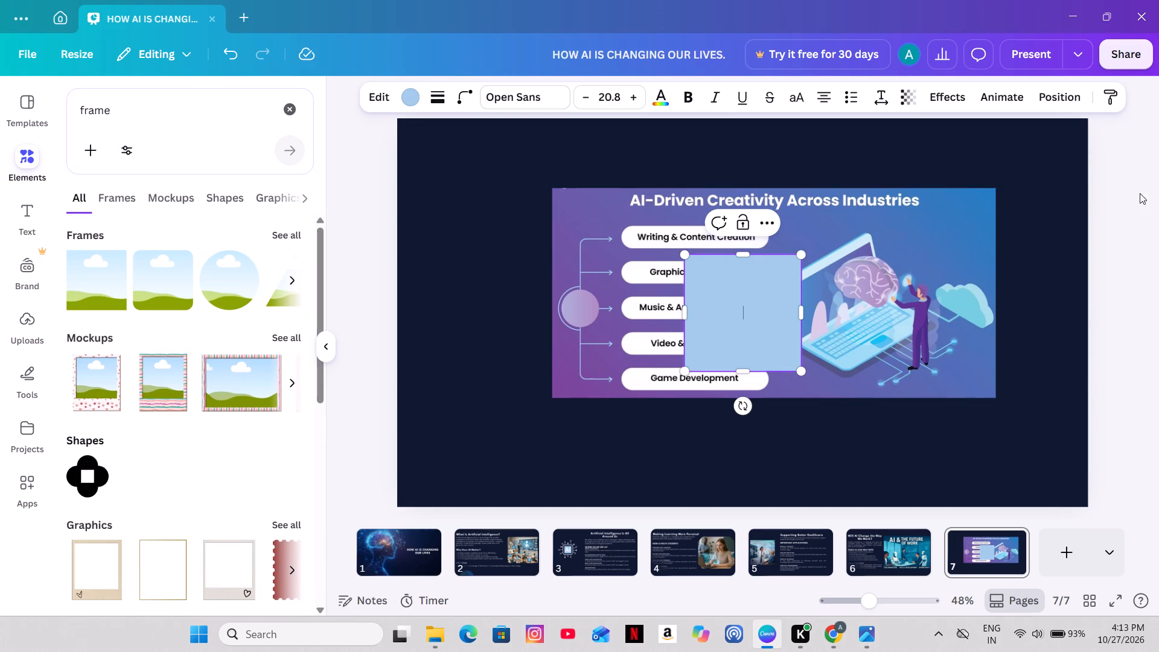
pyautogui.click(1140, 193)
pyautogui.click(776, 336)
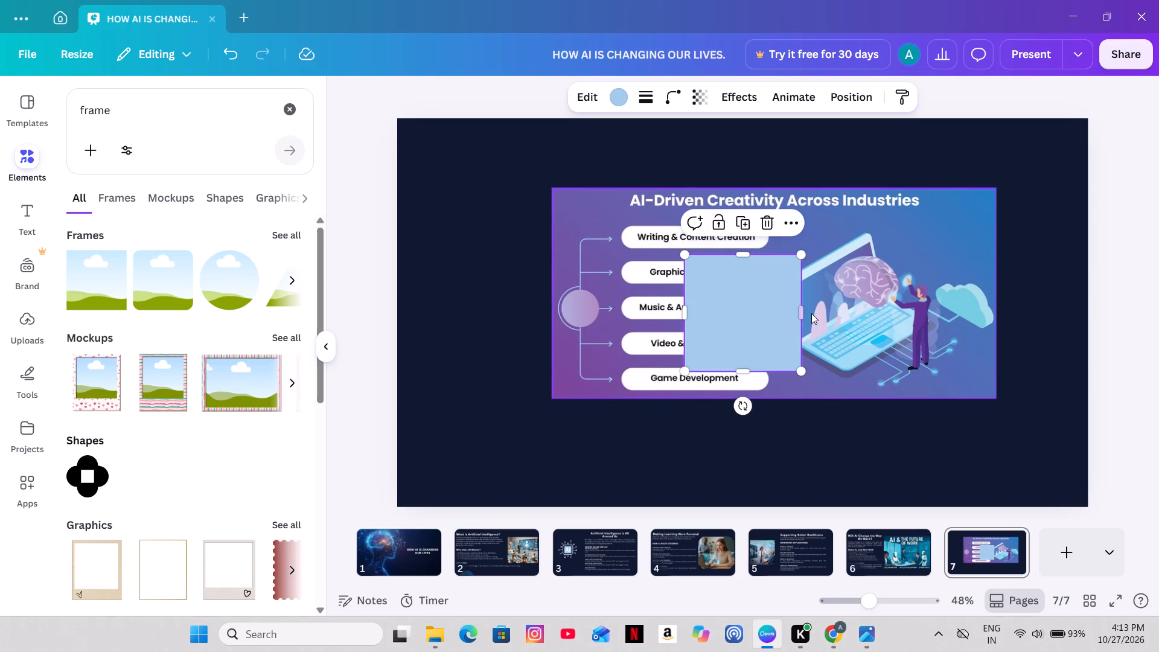
pyautogui.moveTo(803, 312); pyautogui.dragTo(972, 301)
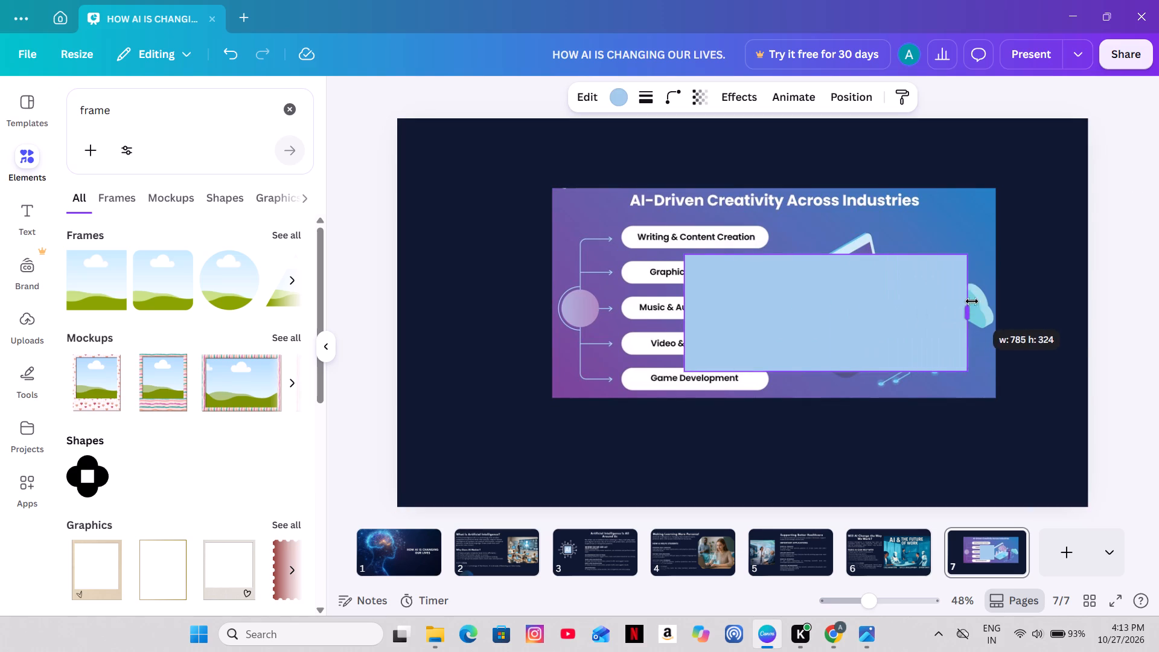
pyautogui.moveTo(972, 301); pyautogui.dragTo(1004, 299)
pyautogui.click(814, 316)
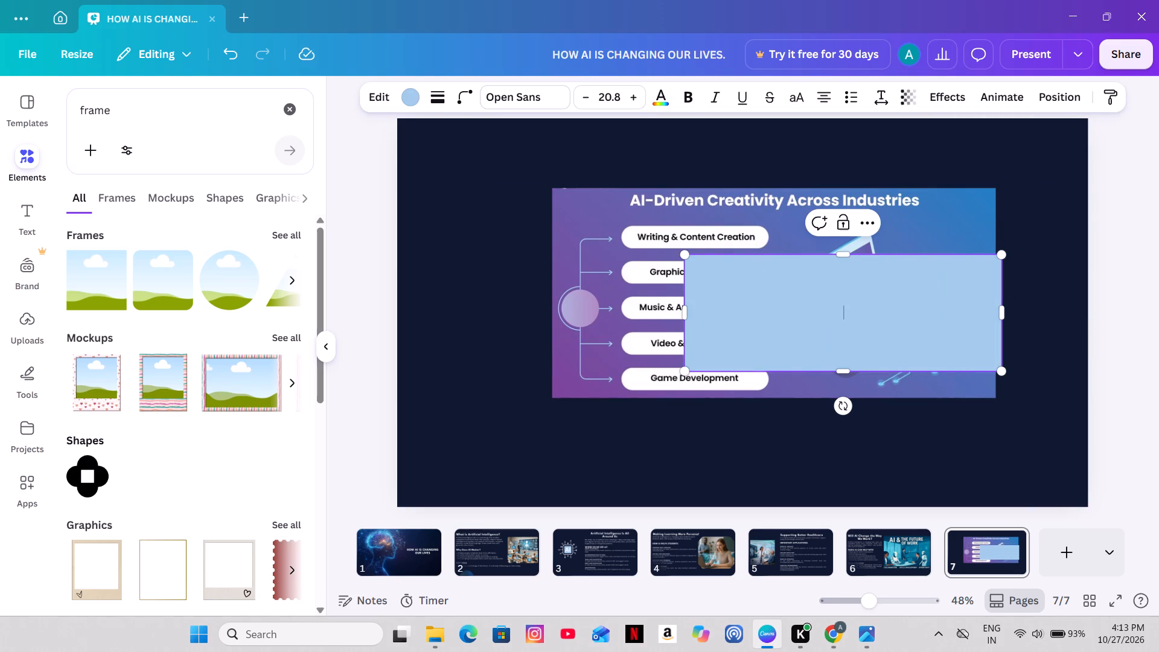
pyautogui.press('BackSpace')
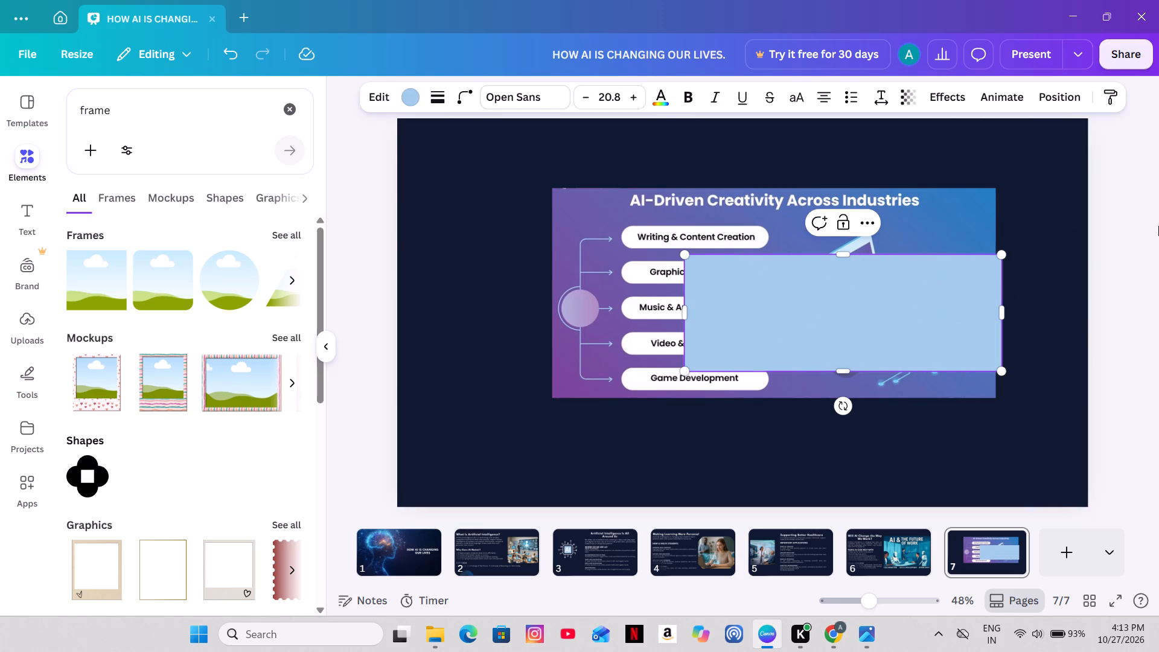
pyautogui.click(1158, 226)
pyautogui.click(872, 324)
pyautogui.press('BackSpace')
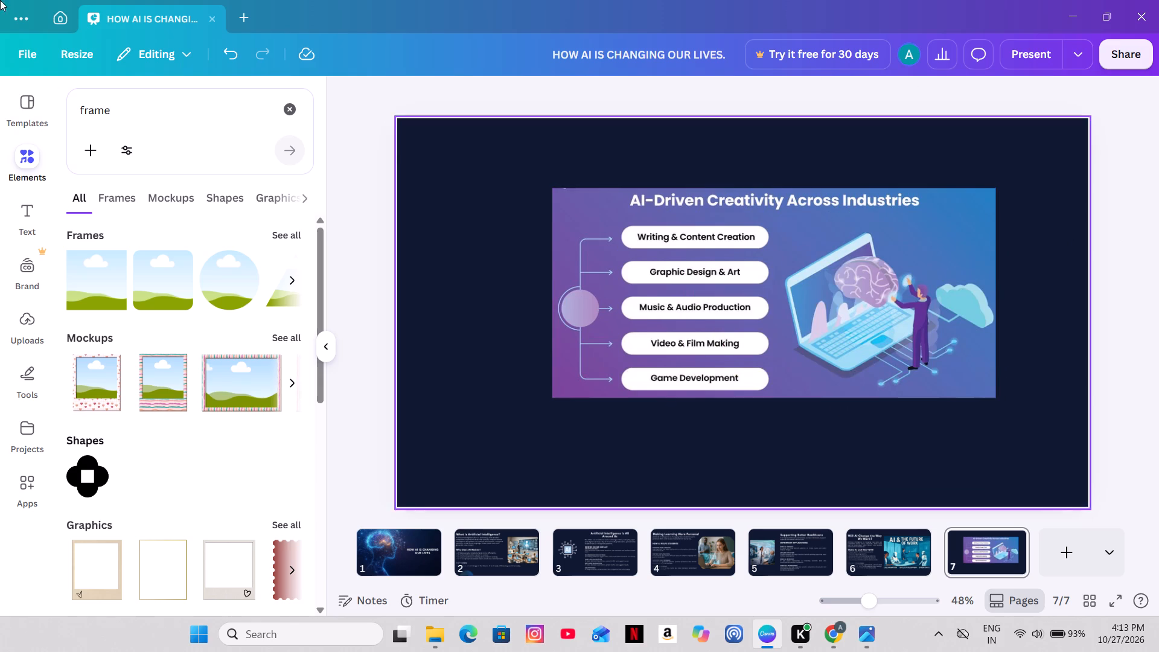
# Show all frame results and add the square frame with rounded corners to page 7.
pyautogui.click(292, 233)
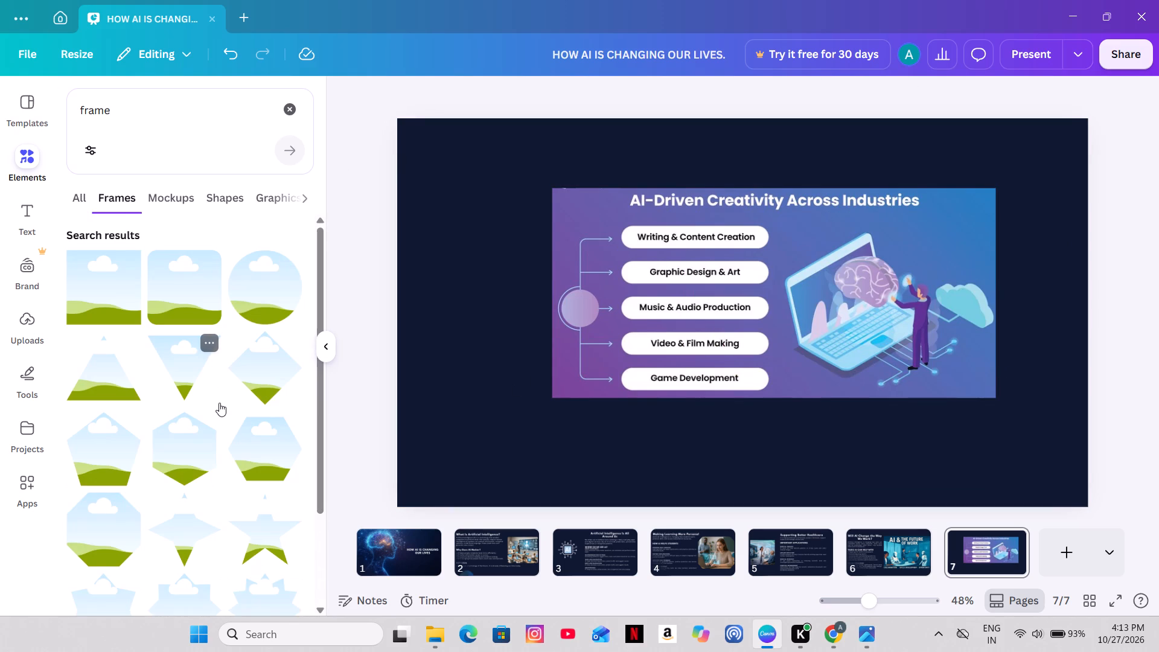
pyautogui.scroll(-3, 219, 403)
pyautogui.scroll(5, 219, 403)
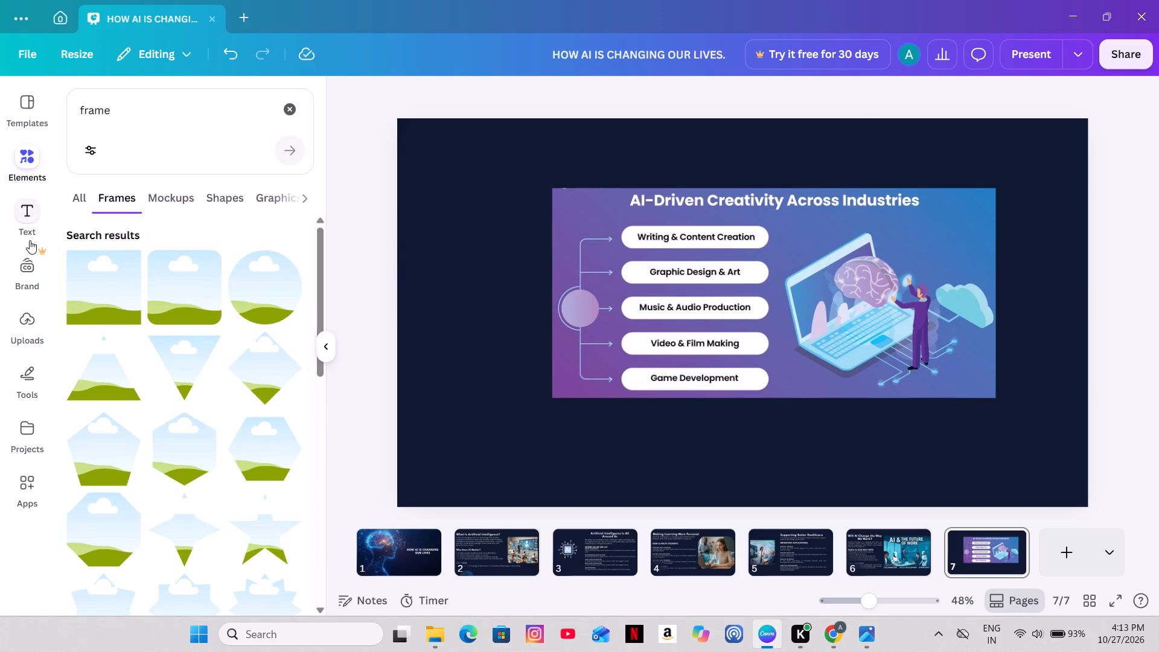
pyautogui.click(164, 289)
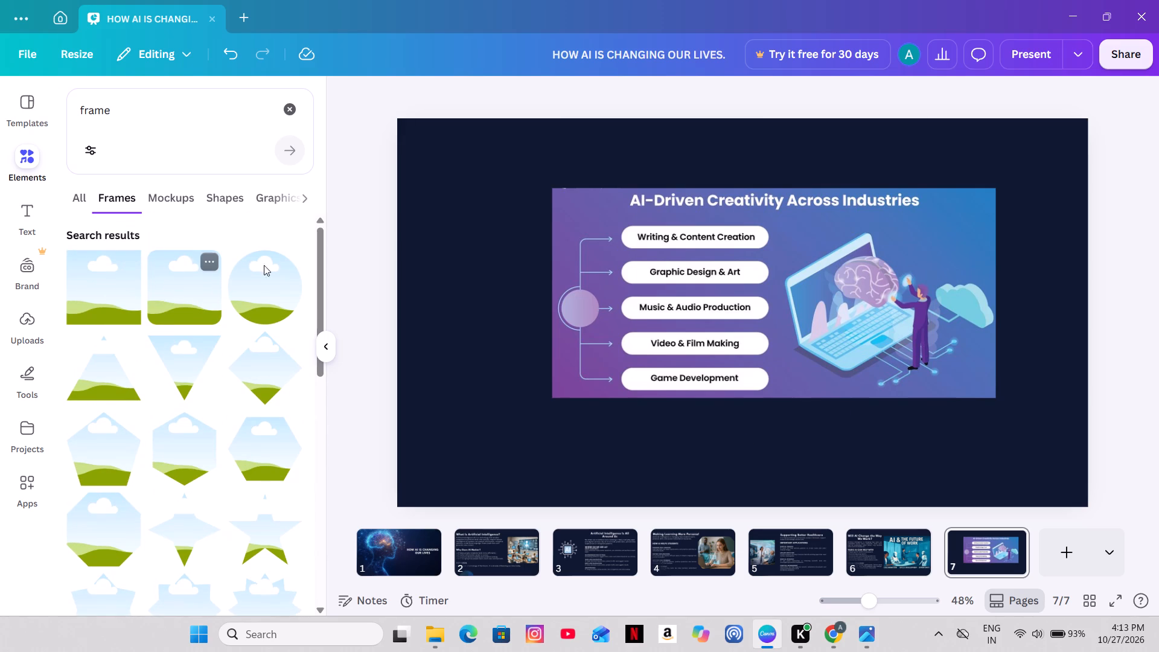
# Move and stretch the rounded frame to match the cropped image's position and size, covering it edge to edge.
pyautogui.moveTo(843, 310); pyautogui.dragTo(904, 301)
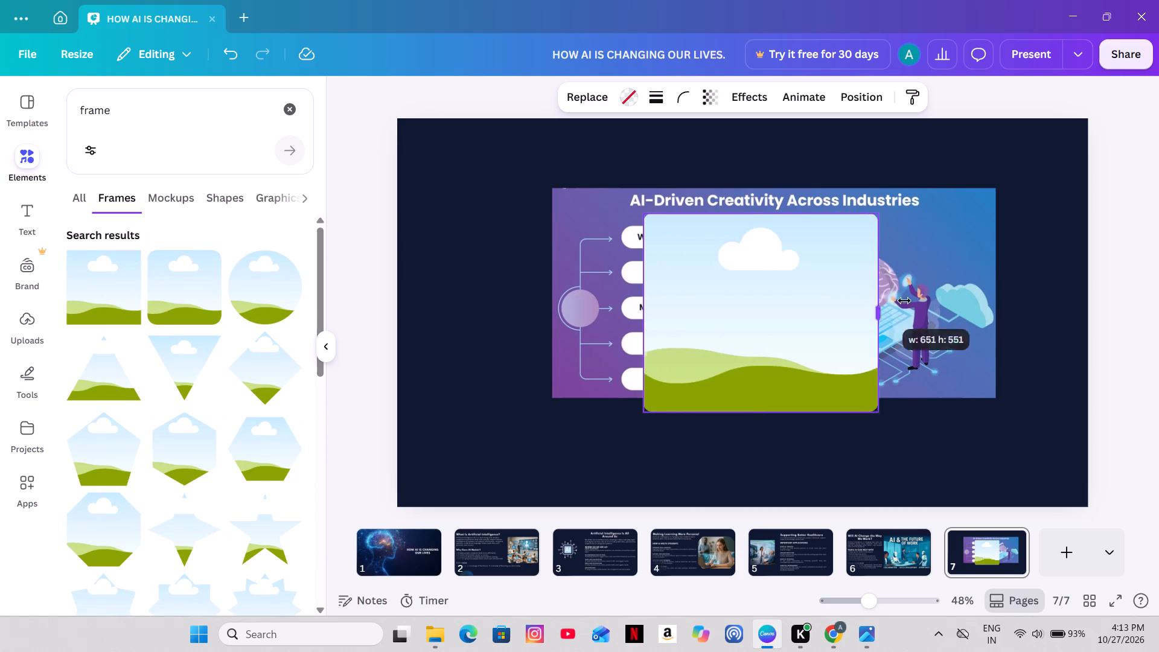
pyautogui.moveTo(904, 301); pyautogui.dragTo(997, 289)
pyautogui.moveTo(906, 296); pyautogui.dragTo(899, 282)
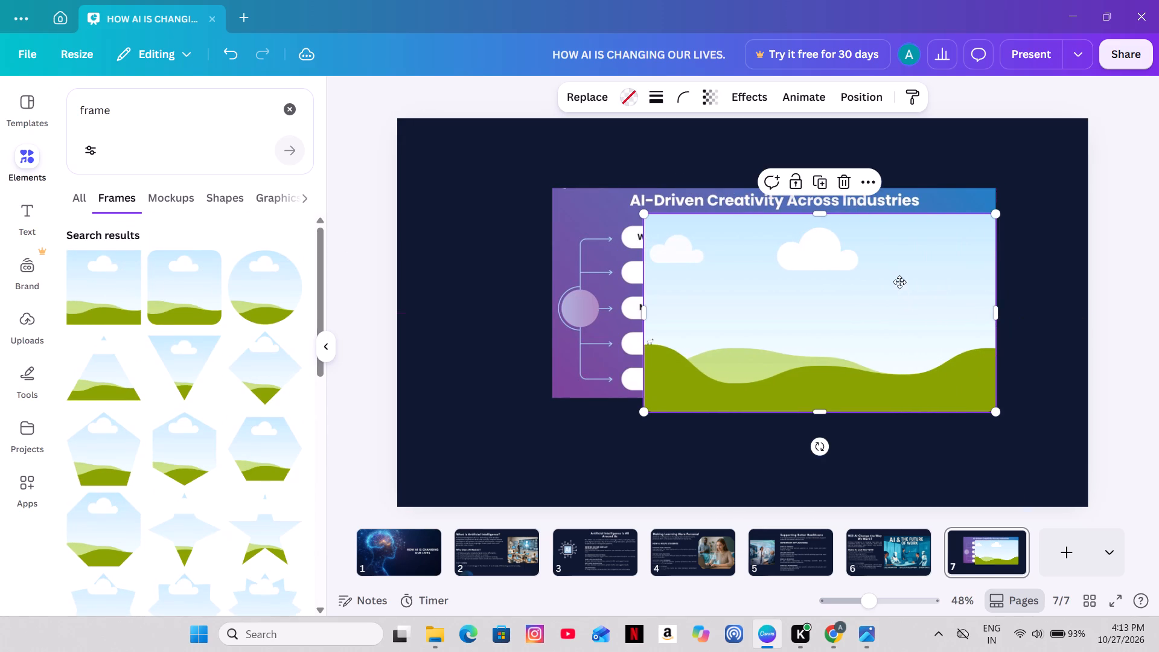
pyautogui.moveTo(899, 282); pyautogui.dragTo(896, 270)
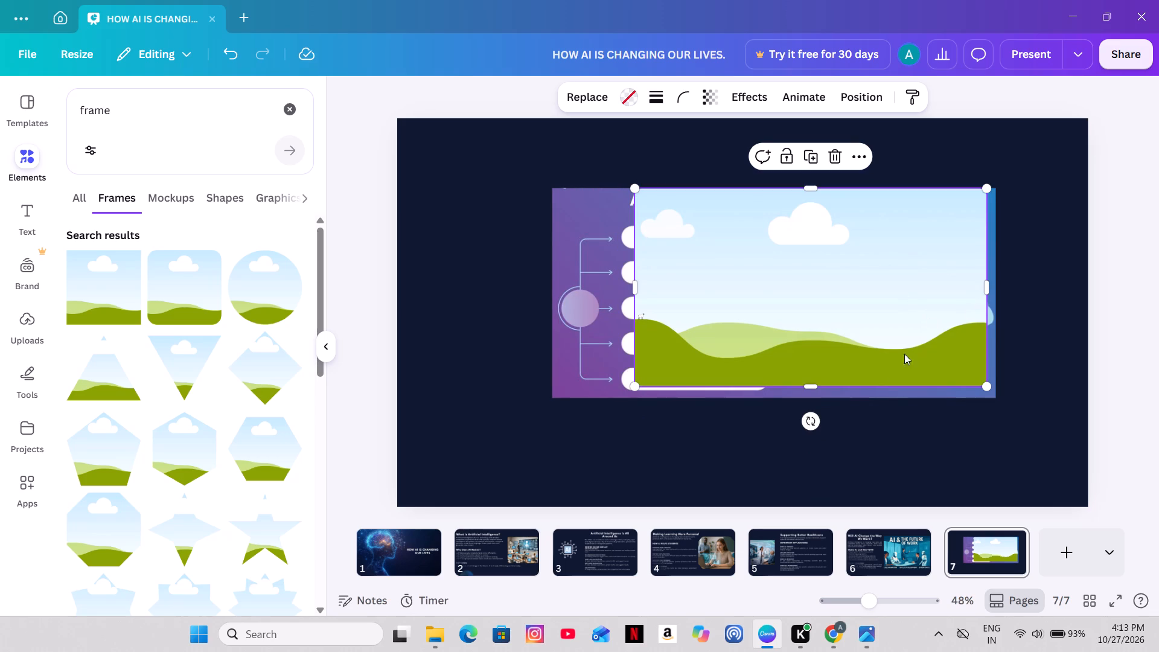
pyautogui.moveTo(808, 385); pyautogui.dragTo(809, 398)
pyautogui.moveTo(631, 295); pyautogui.dragTo(550, 300)
pyautogui.moveTo(986, 288); pyautogui.dragTo(995, 286)
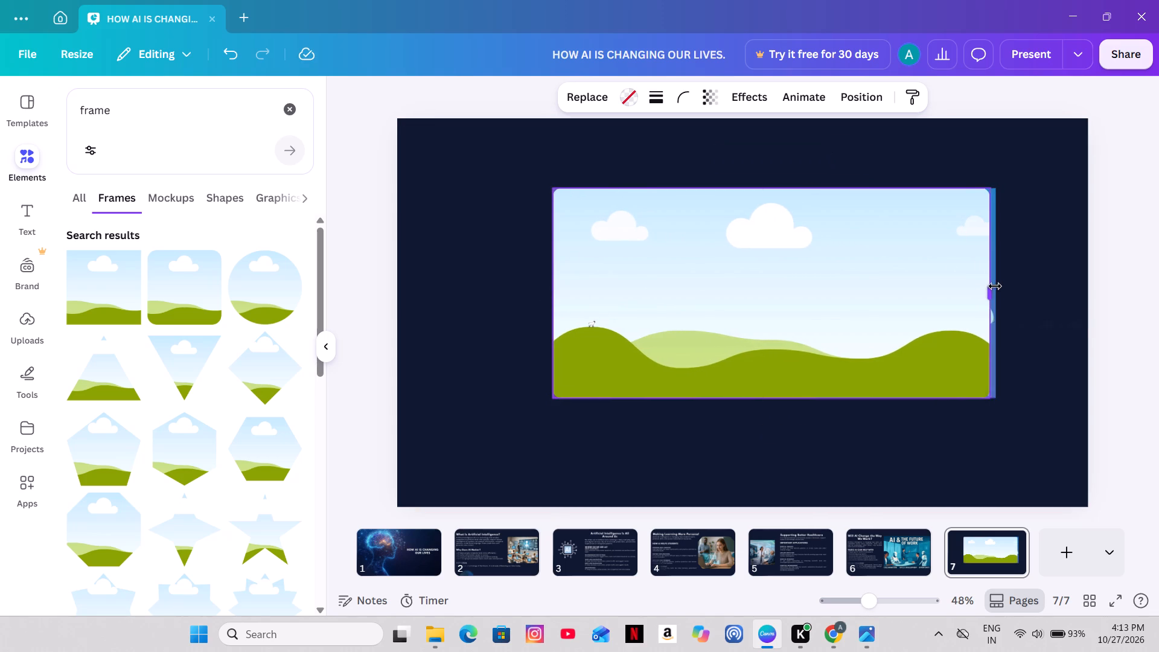
pyautogui.moveTo(995, 286); pyautogui.dragTo(999, 286)
# Move the frame down page 7 to uncover the upper part of the image.
pyautogui.moveTo(823, 282); pyautogui.dragTo(841, 426)
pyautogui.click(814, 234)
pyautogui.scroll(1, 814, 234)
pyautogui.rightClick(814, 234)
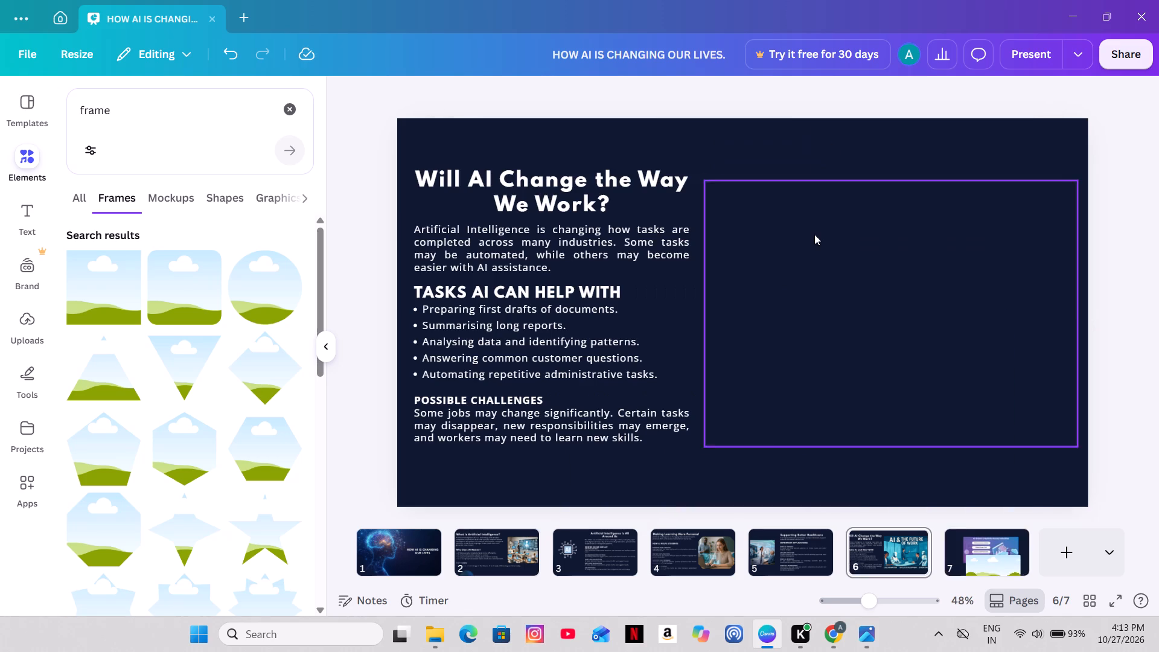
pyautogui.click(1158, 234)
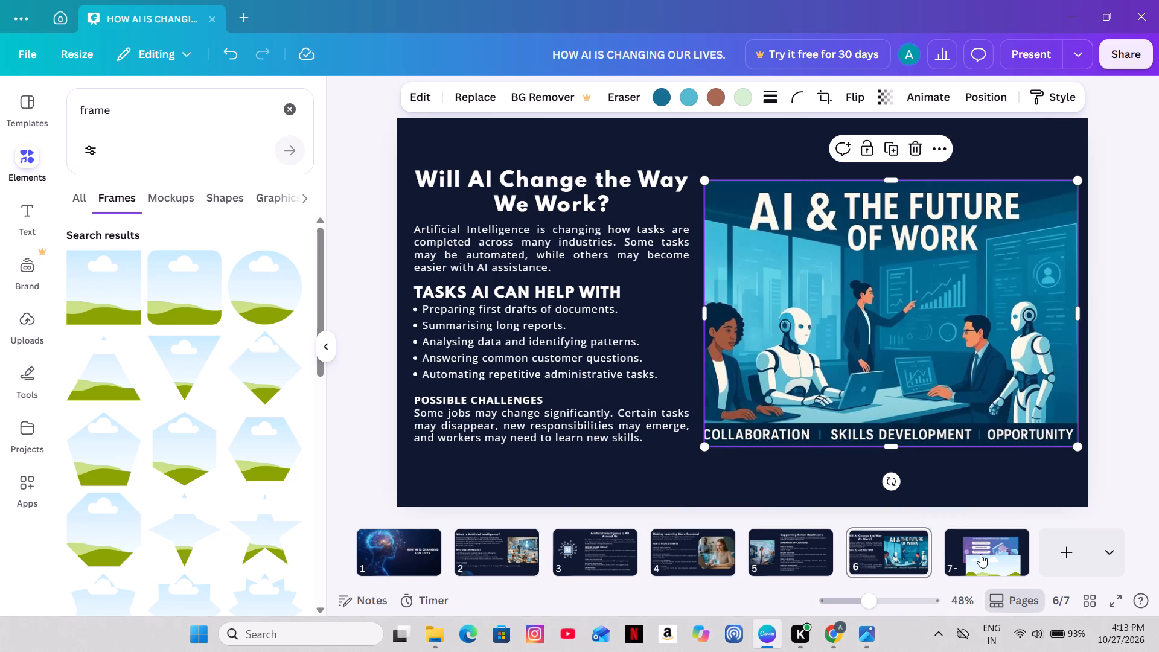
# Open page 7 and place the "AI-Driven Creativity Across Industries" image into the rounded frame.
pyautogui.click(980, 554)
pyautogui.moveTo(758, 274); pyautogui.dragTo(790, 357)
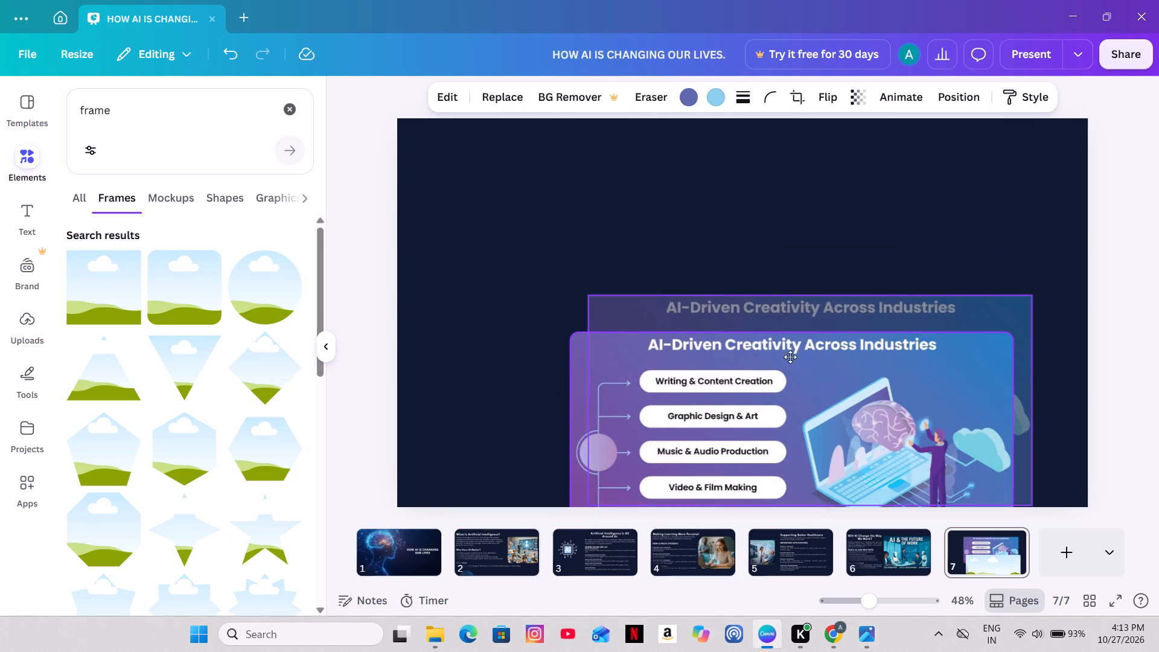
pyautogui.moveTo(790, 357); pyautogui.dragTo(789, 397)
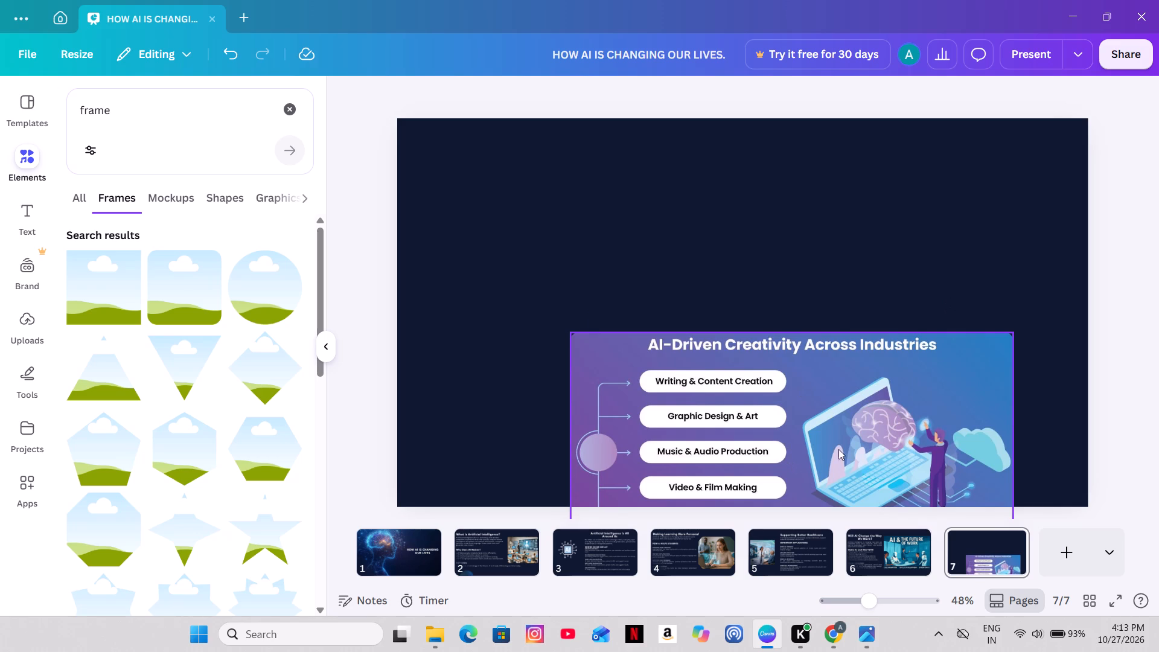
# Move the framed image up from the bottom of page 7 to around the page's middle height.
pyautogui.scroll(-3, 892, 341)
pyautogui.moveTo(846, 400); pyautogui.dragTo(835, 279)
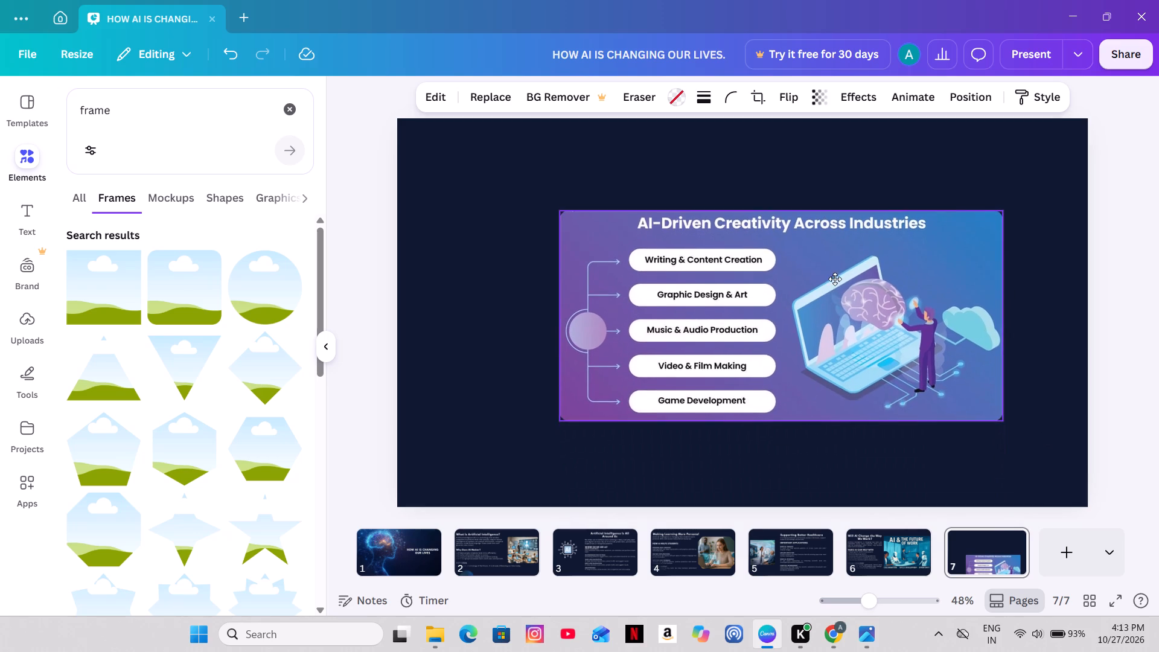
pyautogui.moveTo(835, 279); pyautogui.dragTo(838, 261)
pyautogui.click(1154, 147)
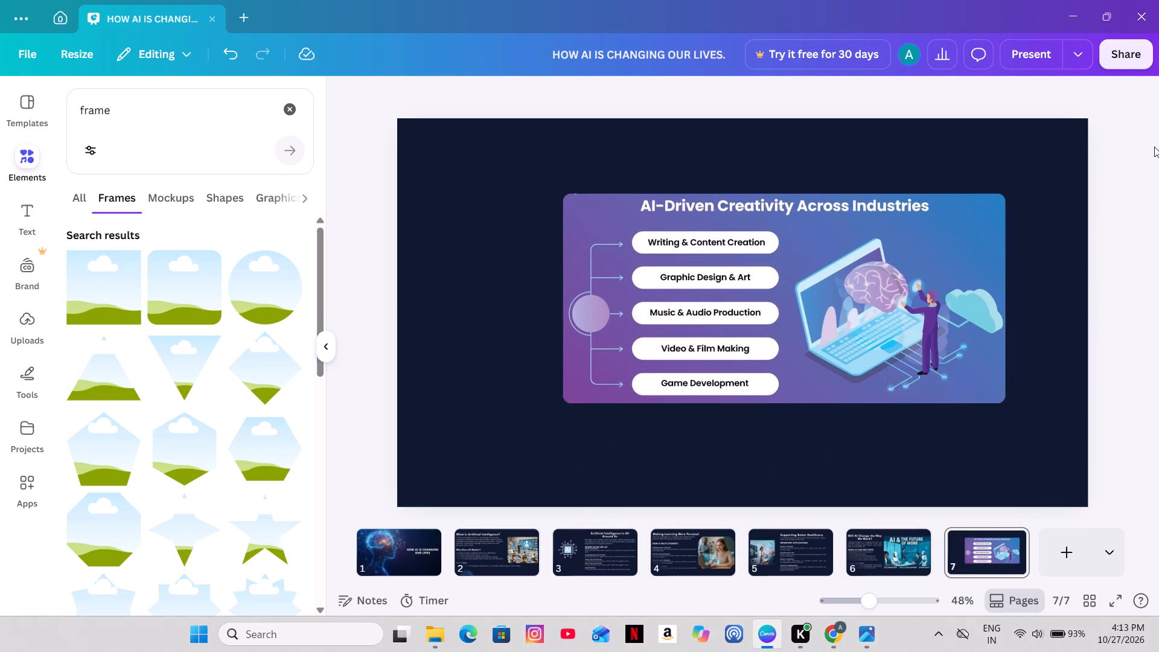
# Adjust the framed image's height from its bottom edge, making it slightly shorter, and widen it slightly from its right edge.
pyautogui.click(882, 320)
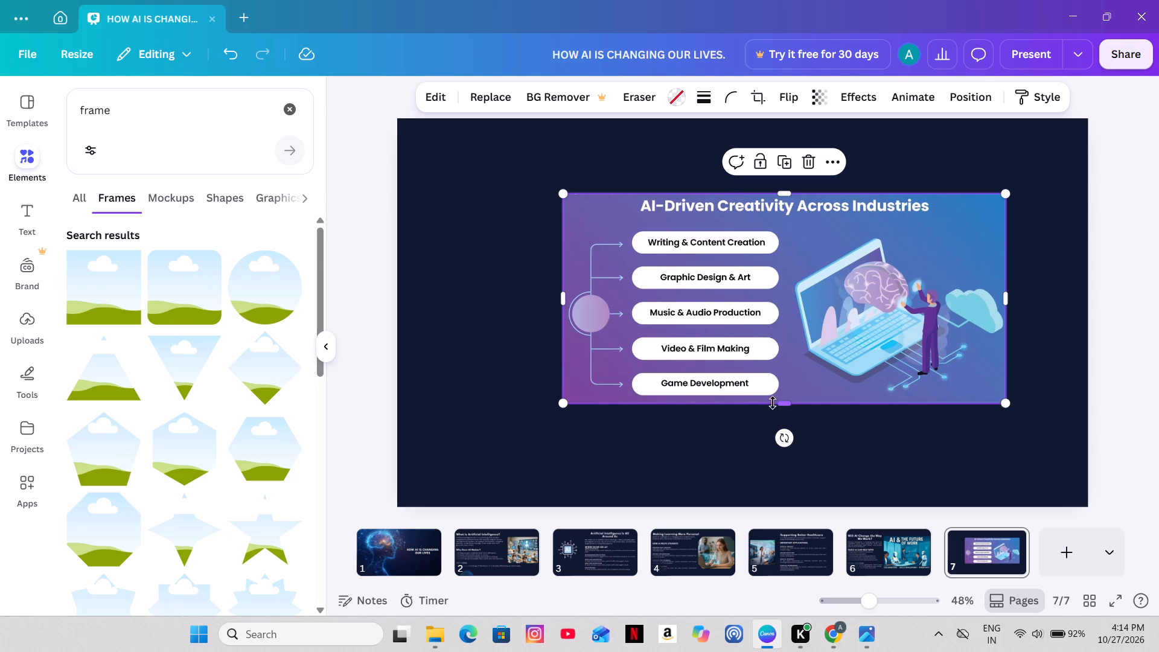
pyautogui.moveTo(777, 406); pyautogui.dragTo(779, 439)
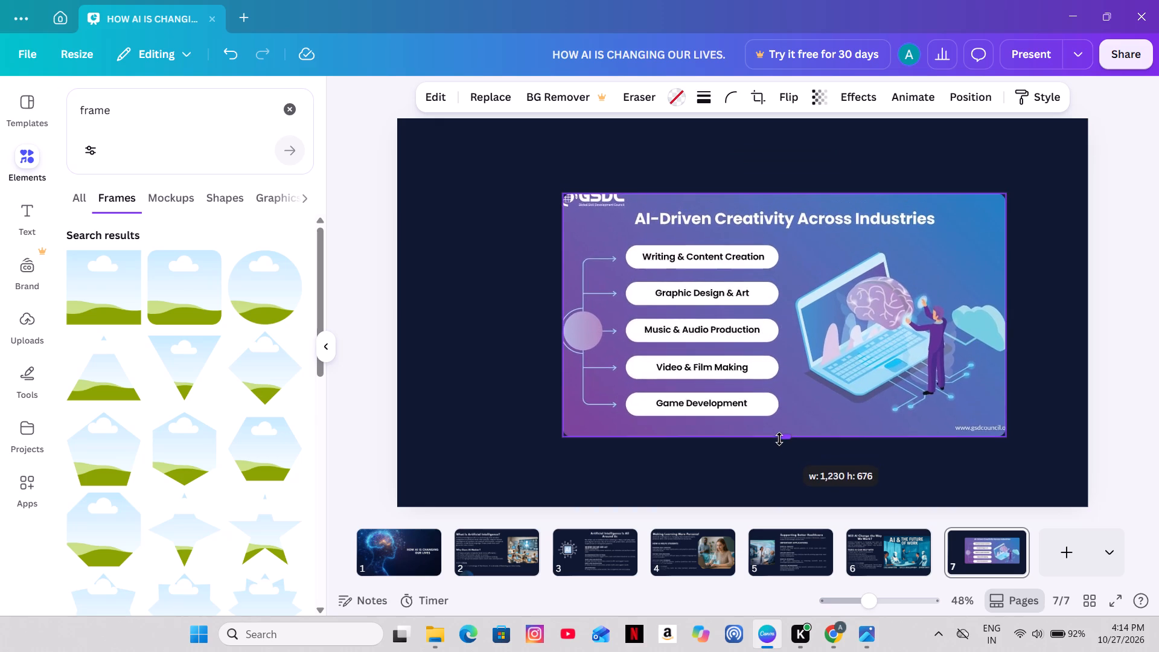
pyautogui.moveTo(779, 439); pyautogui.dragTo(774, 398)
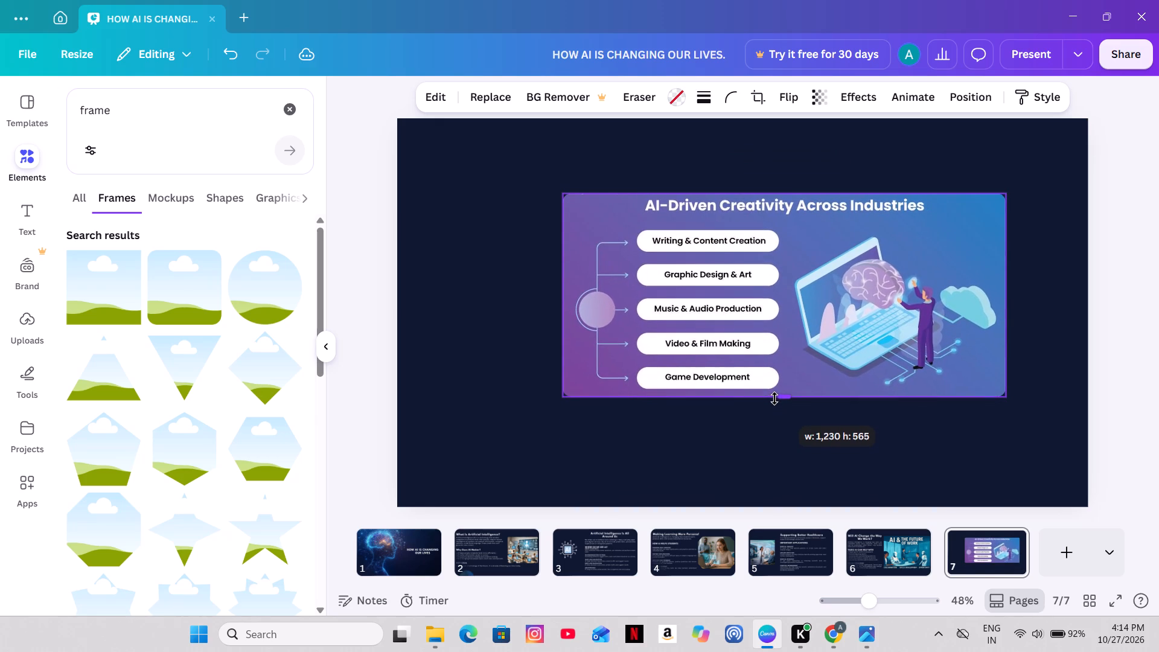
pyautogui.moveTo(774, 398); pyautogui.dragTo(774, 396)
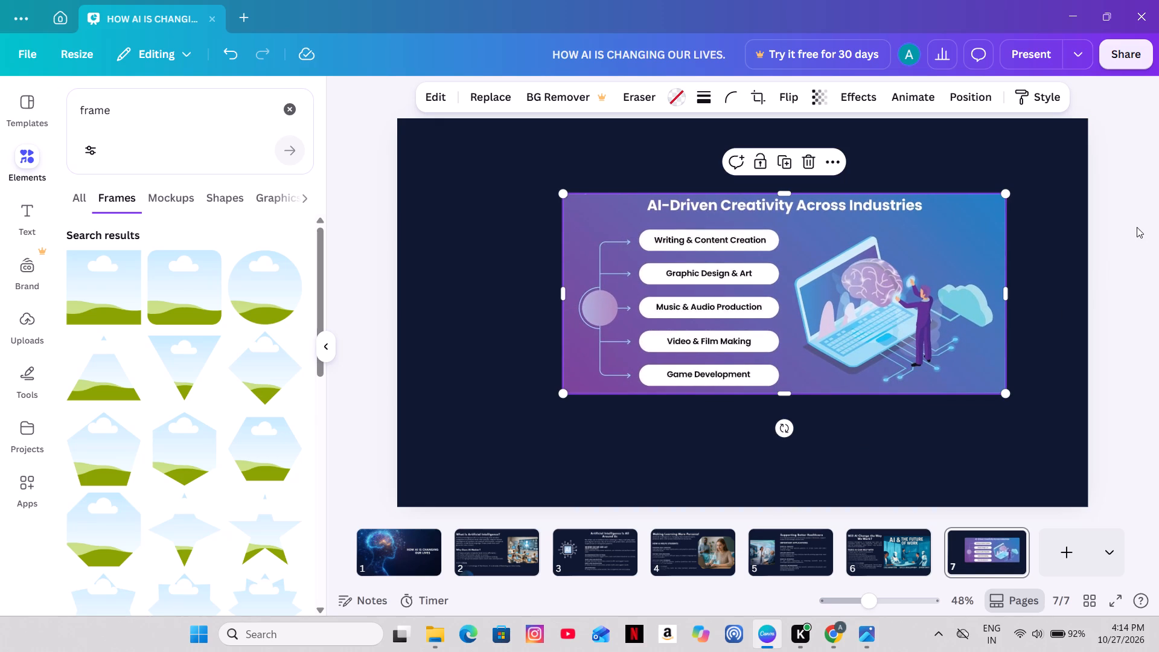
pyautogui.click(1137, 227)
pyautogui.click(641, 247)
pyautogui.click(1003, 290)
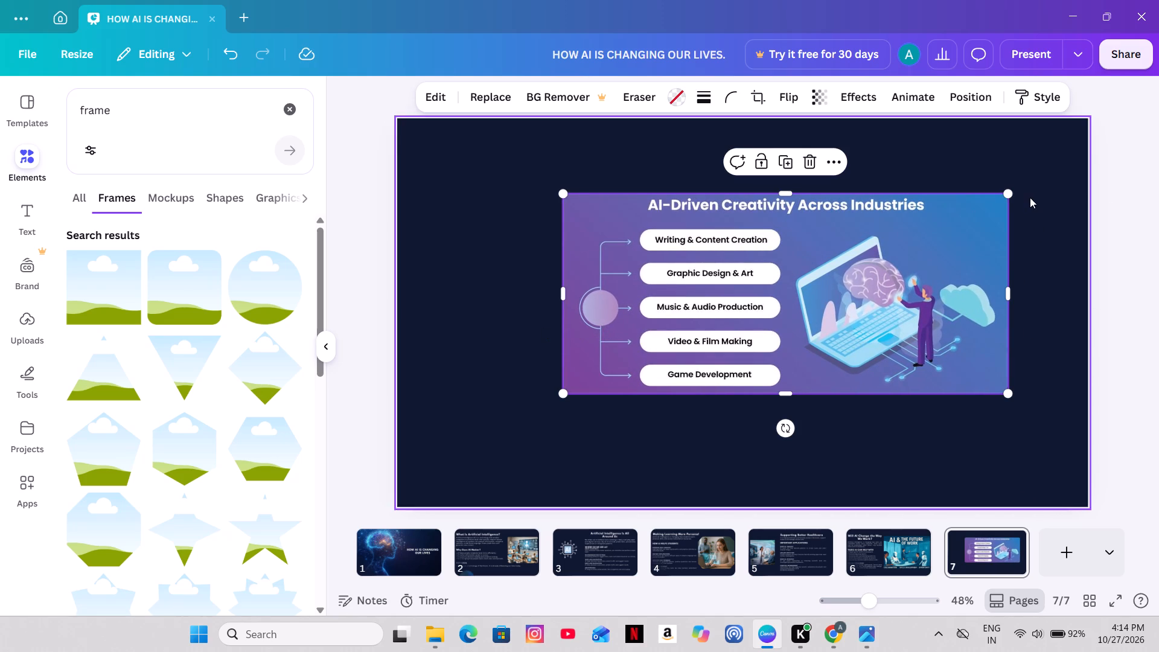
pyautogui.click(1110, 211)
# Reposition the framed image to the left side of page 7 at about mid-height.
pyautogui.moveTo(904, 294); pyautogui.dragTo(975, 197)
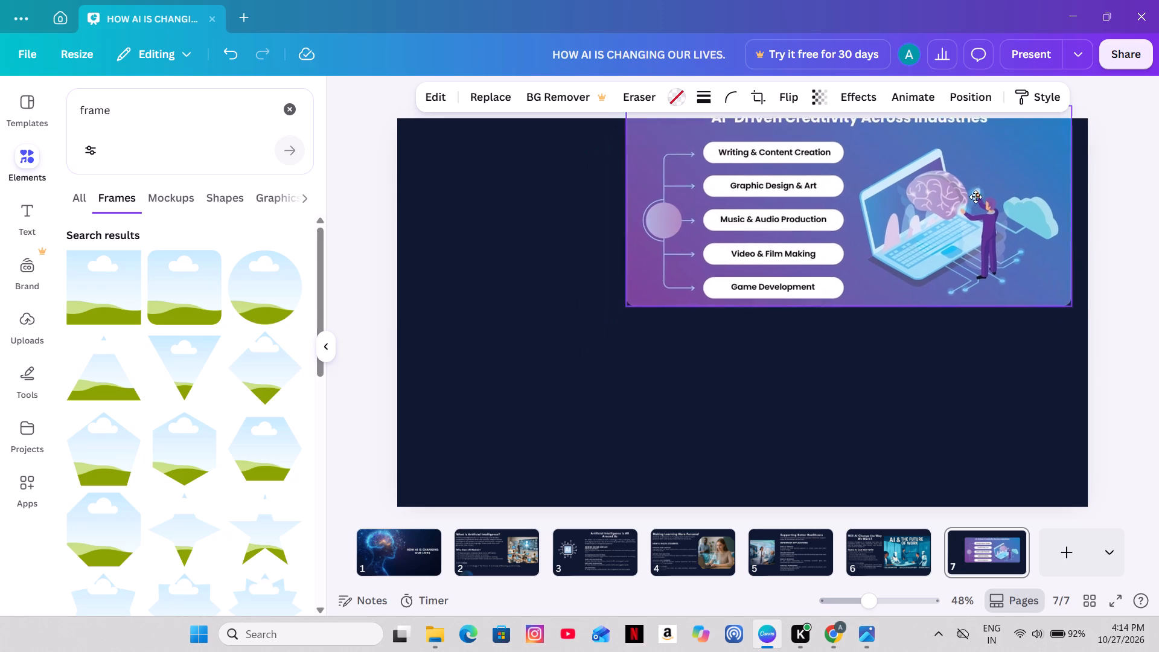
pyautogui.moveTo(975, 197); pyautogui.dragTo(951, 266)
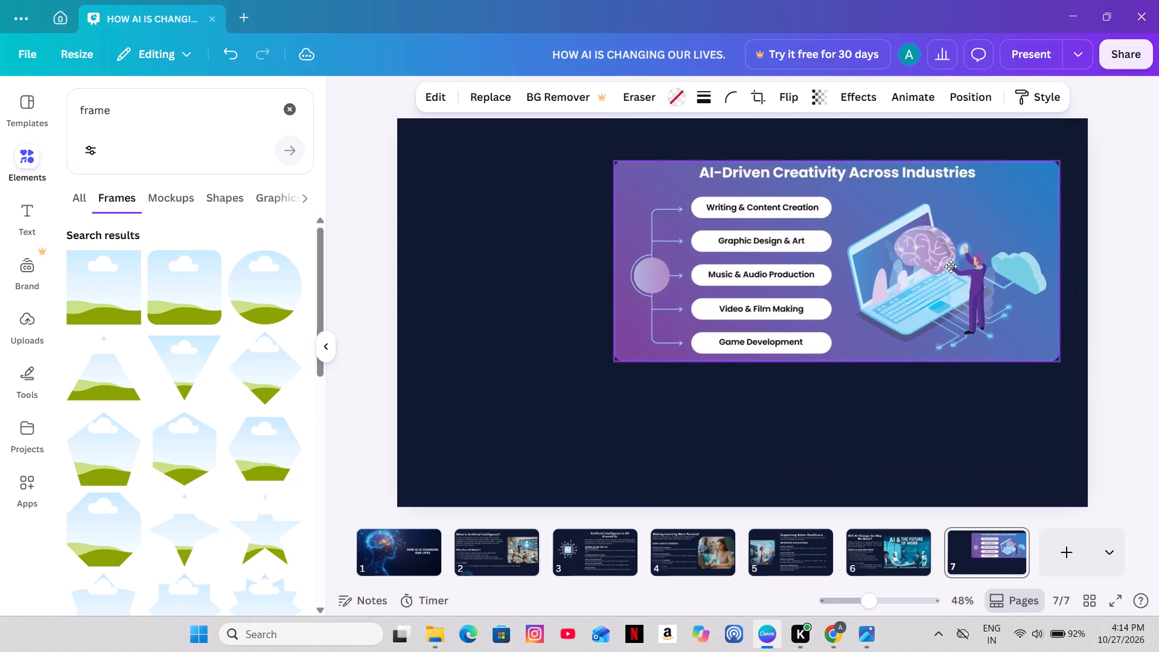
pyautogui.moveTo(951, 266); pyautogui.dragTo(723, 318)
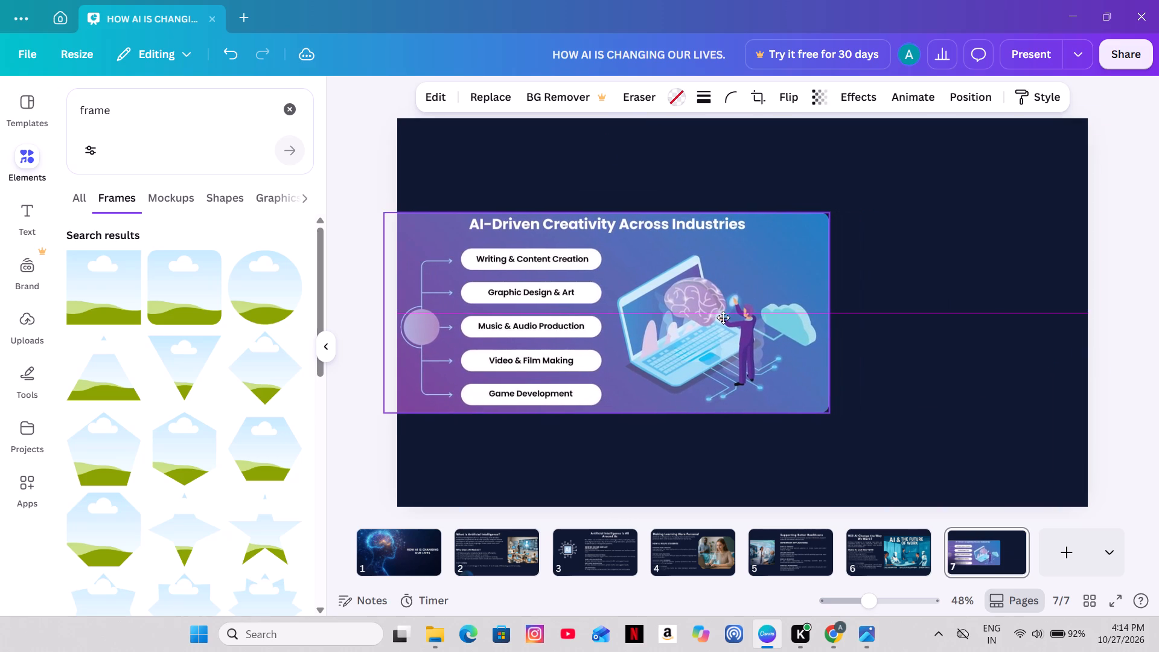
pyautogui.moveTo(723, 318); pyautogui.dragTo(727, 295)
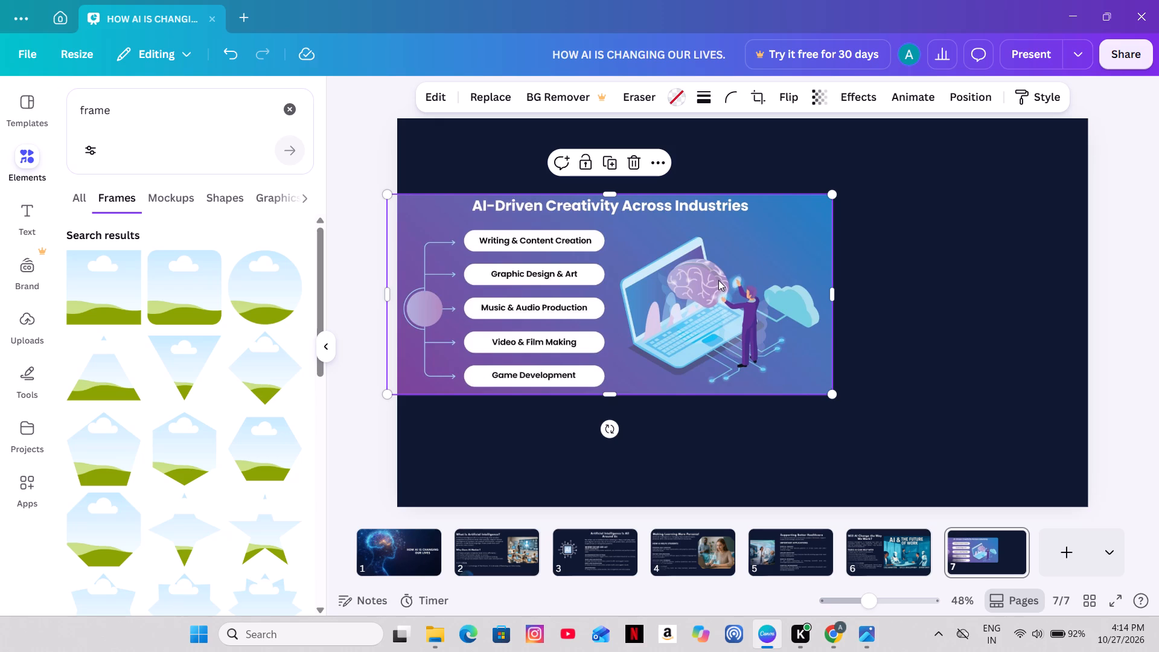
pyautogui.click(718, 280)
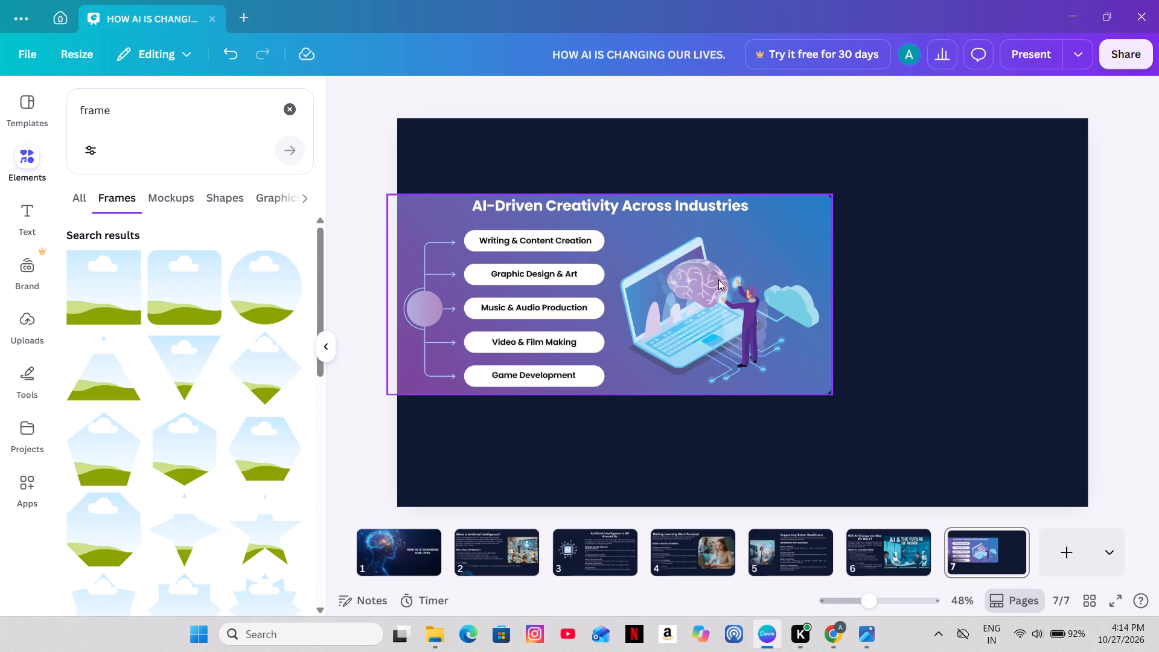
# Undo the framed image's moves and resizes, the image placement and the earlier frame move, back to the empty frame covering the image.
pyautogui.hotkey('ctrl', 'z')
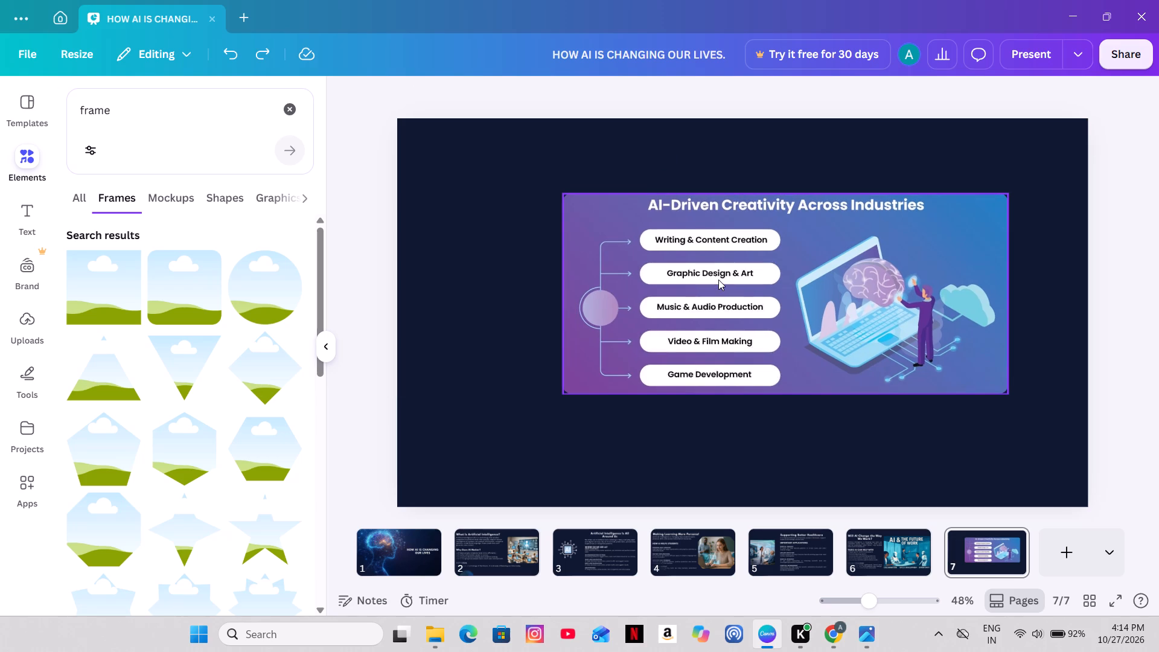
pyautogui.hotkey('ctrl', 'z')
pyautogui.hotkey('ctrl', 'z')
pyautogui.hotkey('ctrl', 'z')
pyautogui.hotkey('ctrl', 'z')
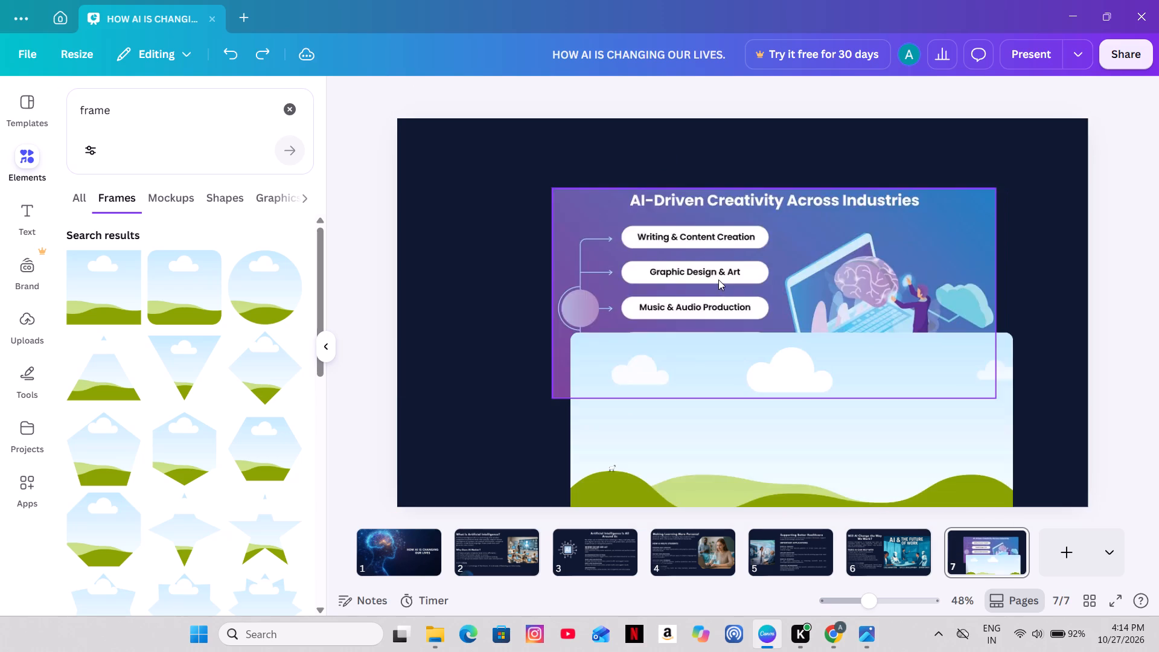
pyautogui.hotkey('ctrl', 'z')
# Narrow the empty rounded frame from its right edge to a width of about 1,035, uncovering the image's right part.
pyautogui.click(703, 310)
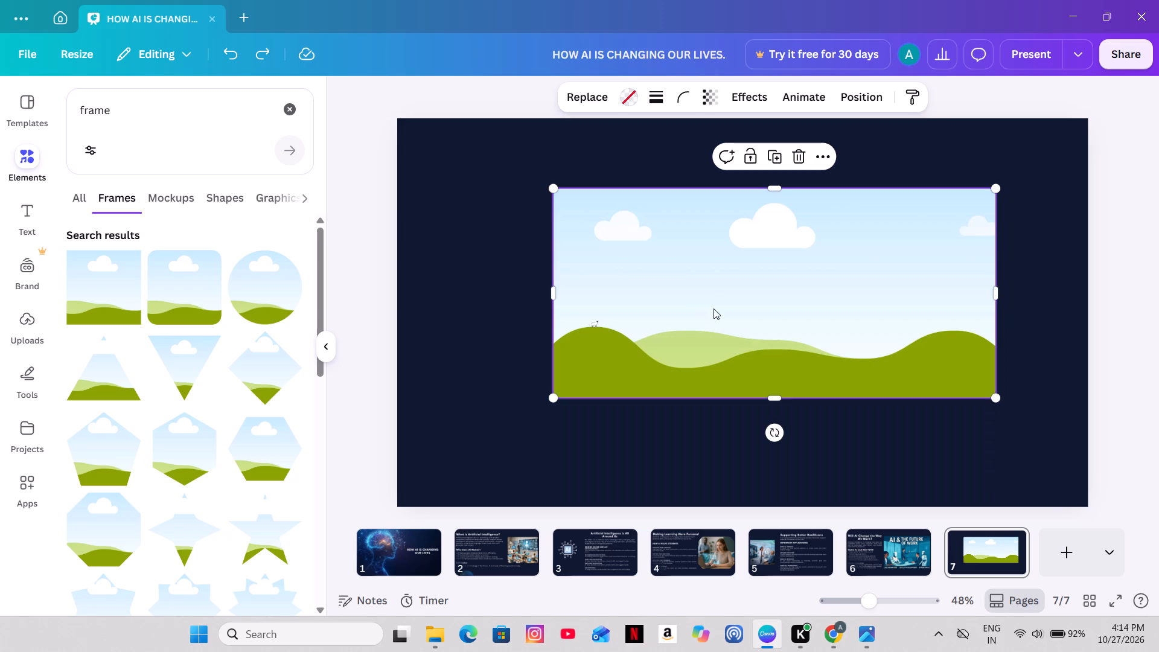
pyautogui.moveTo(994, 293); pyautogui.dragTo(924, 306)
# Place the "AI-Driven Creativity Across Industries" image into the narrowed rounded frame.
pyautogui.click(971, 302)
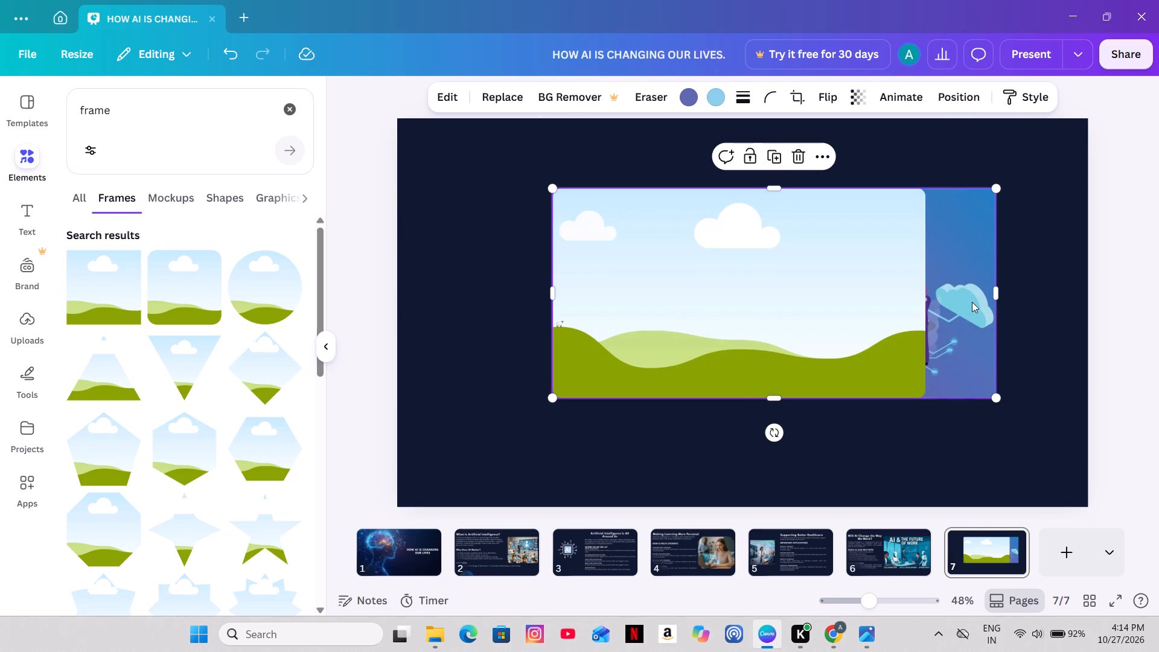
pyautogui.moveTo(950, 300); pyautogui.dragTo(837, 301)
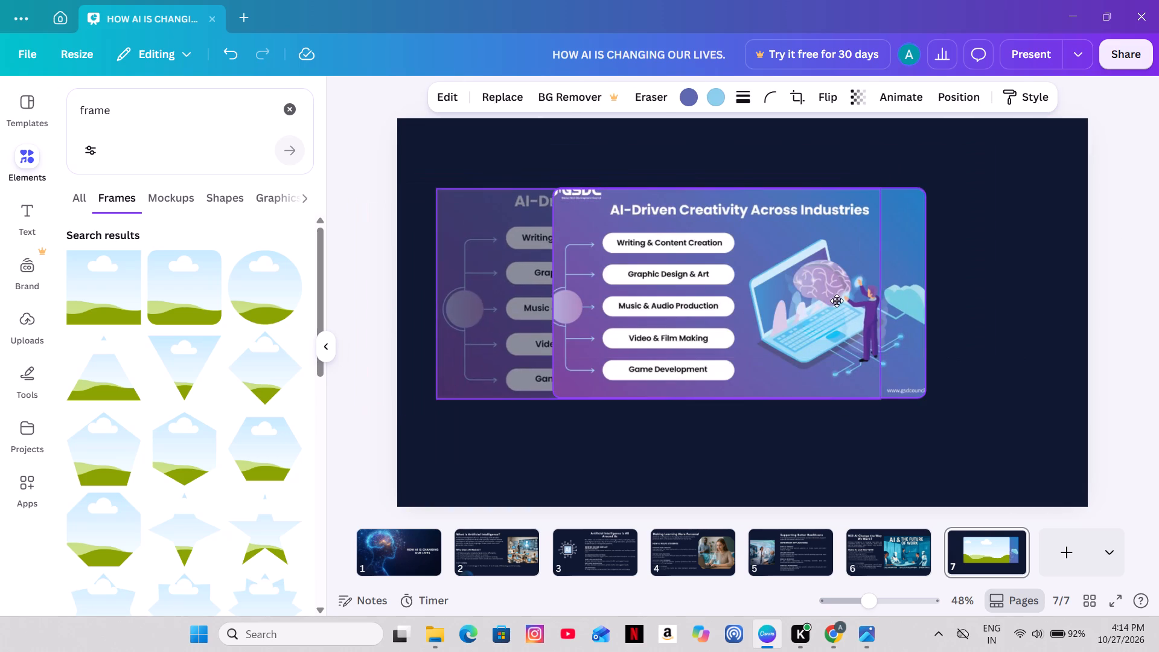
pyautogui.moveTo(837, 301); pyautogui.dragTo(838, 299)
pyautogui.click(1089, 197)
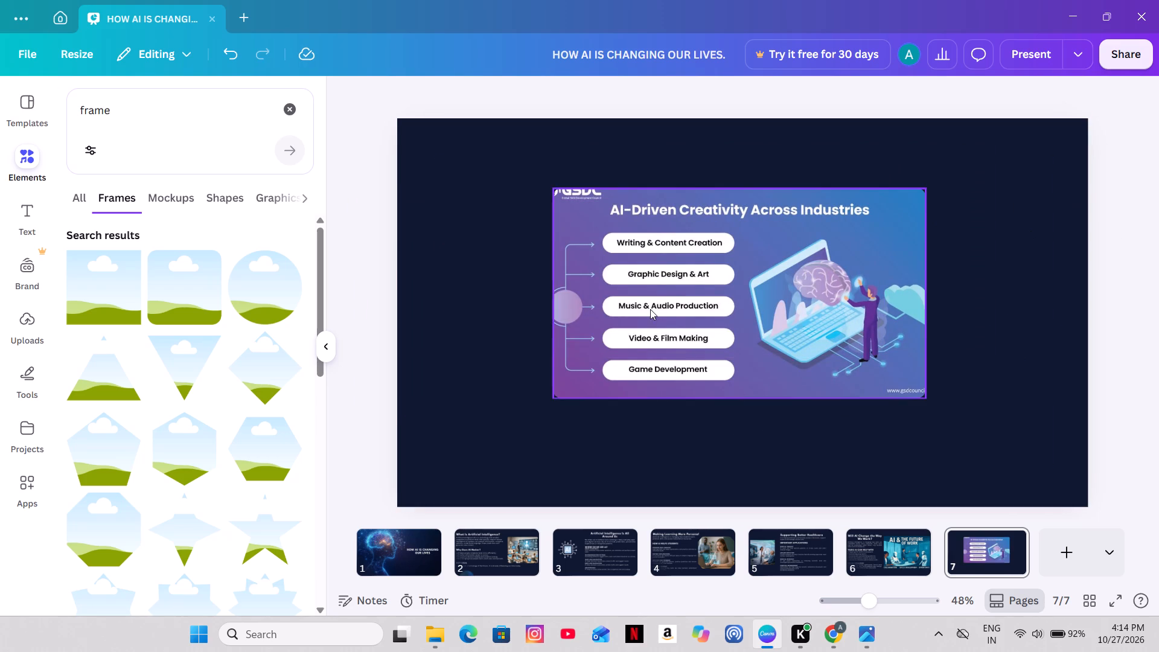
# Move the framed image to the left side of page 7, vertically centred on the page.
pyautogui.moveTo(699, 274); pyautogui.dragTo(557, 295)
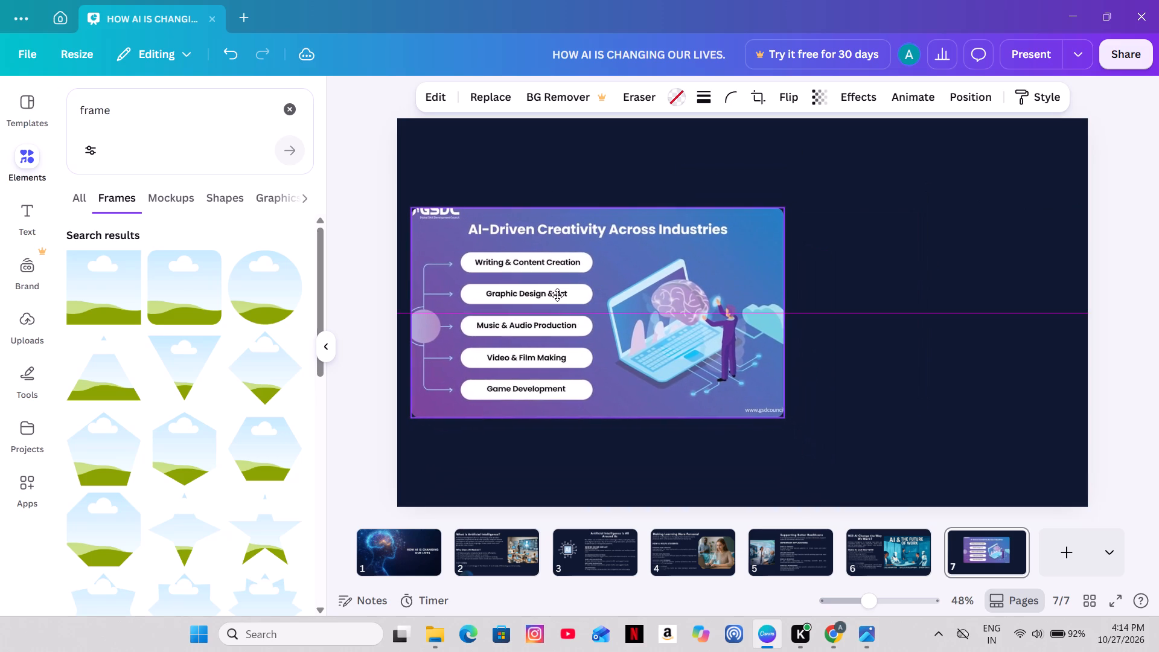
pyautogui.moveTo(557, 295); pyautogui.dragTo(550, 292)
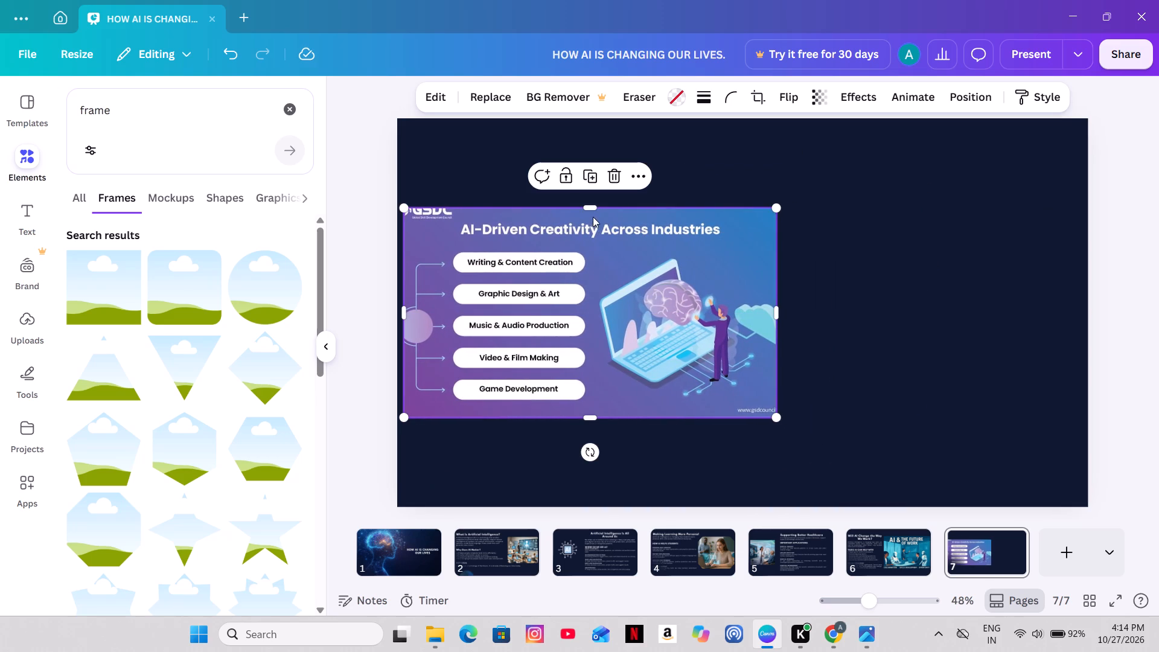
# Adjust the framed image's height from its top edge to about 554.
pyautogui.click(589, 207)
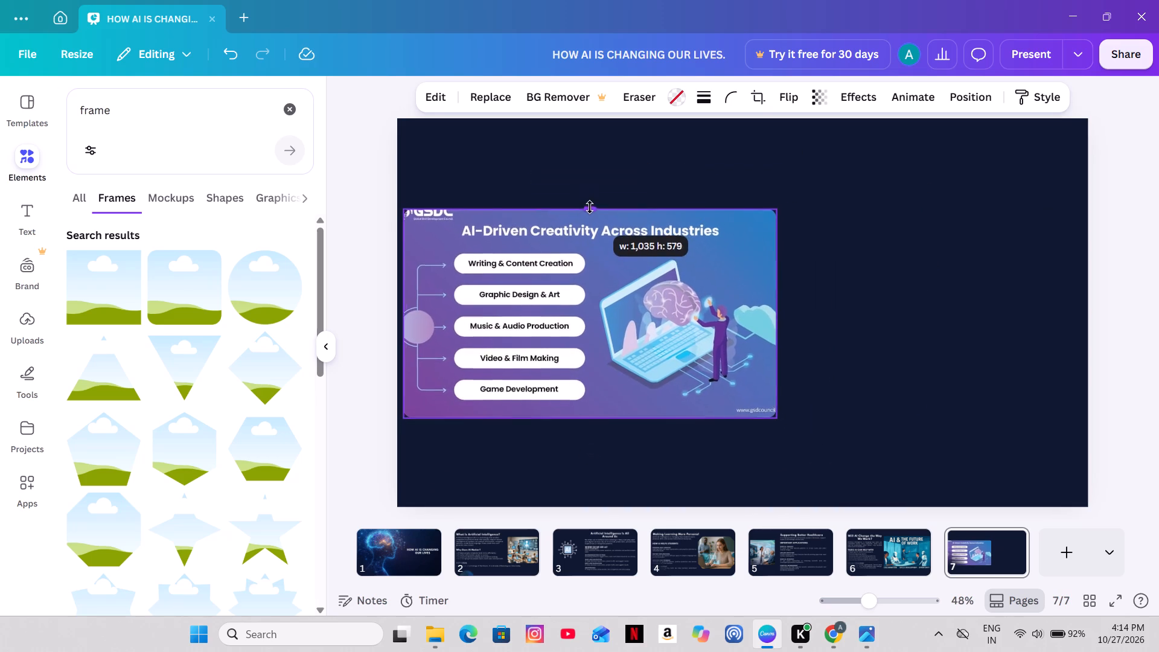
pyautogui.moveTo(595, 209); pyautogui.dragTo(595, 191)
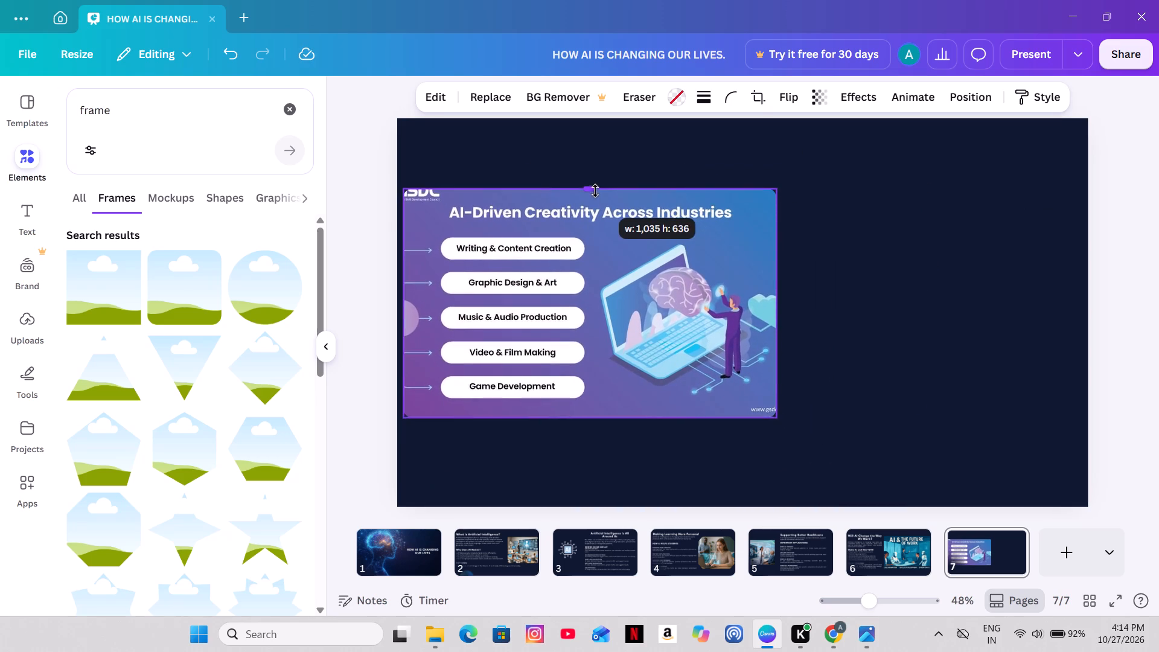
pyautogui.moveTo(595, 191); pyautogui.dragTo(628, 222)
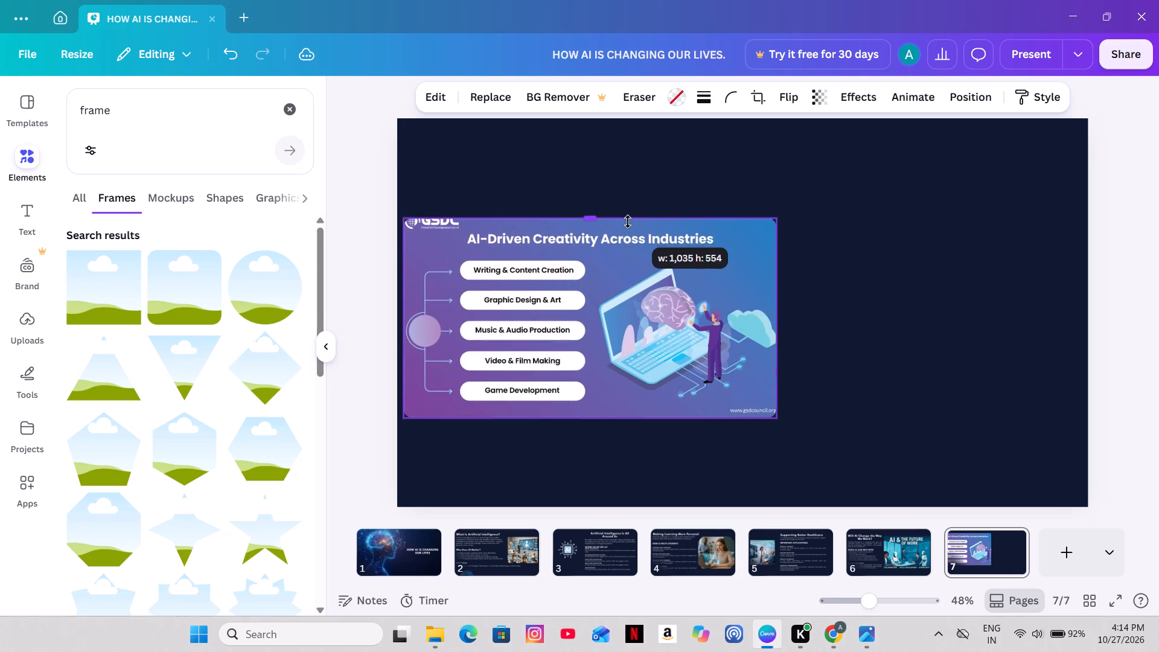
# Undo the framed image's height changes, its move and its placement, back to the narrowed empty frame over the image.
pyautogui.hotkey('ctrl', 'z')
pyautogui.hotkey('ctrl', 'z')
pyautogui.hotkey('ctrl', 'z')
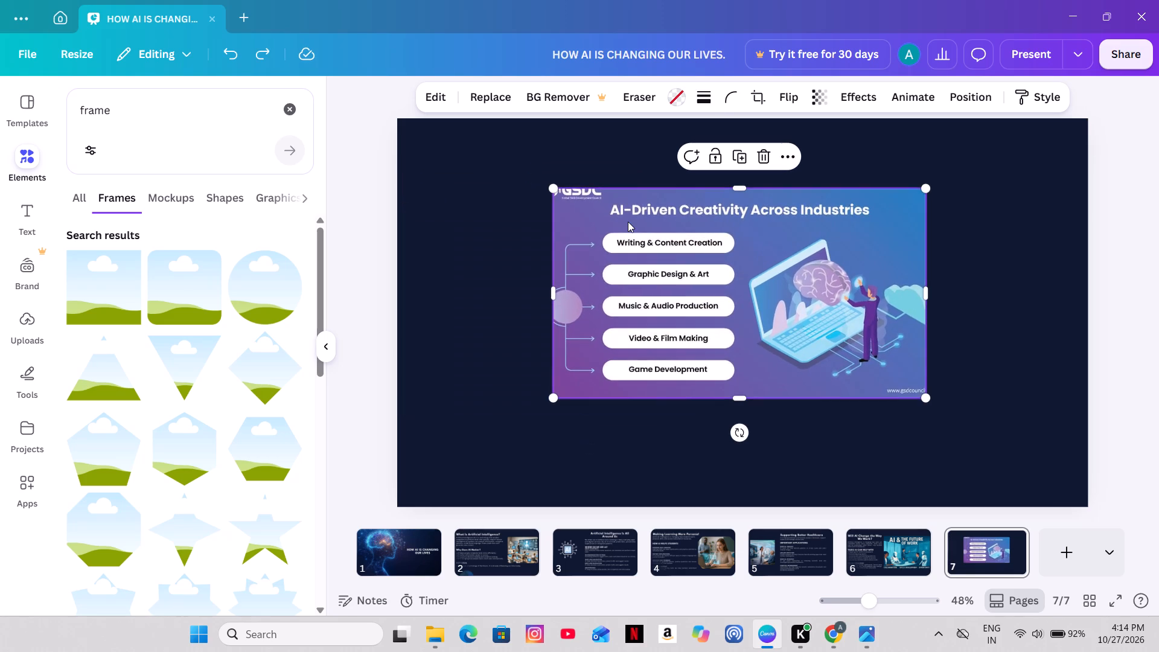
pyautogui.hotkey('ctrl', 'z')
# Move the empty rounded frame to the left side of page 7, leaving the image's right part uncovered.
pyautogui.moveTo(820, 301); pyautogui.dragTo(743, 331)
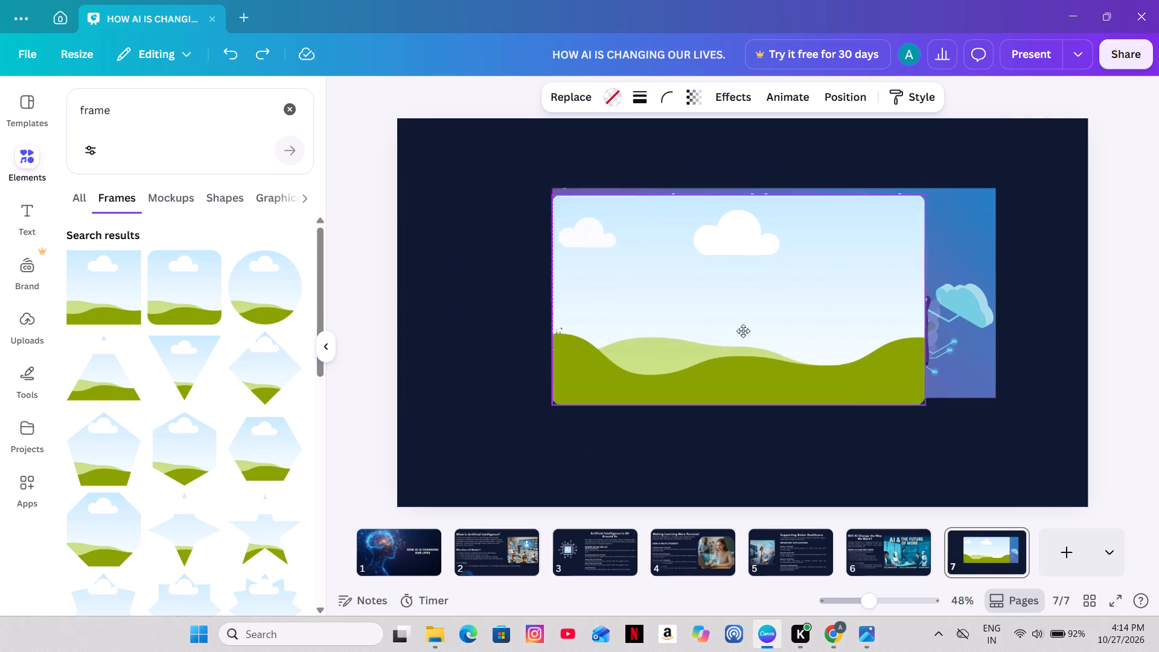
pyautogui.moveTo(743, 331); pyautogui.dragTo(669, 312)
pyautogui.click(1012, 275)
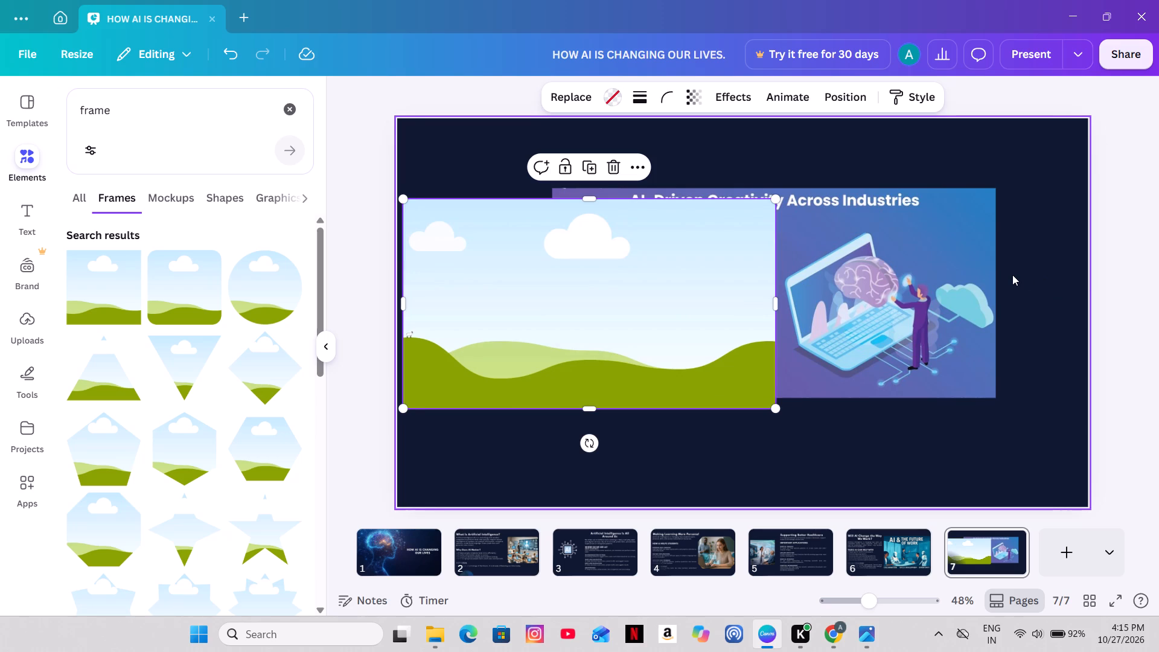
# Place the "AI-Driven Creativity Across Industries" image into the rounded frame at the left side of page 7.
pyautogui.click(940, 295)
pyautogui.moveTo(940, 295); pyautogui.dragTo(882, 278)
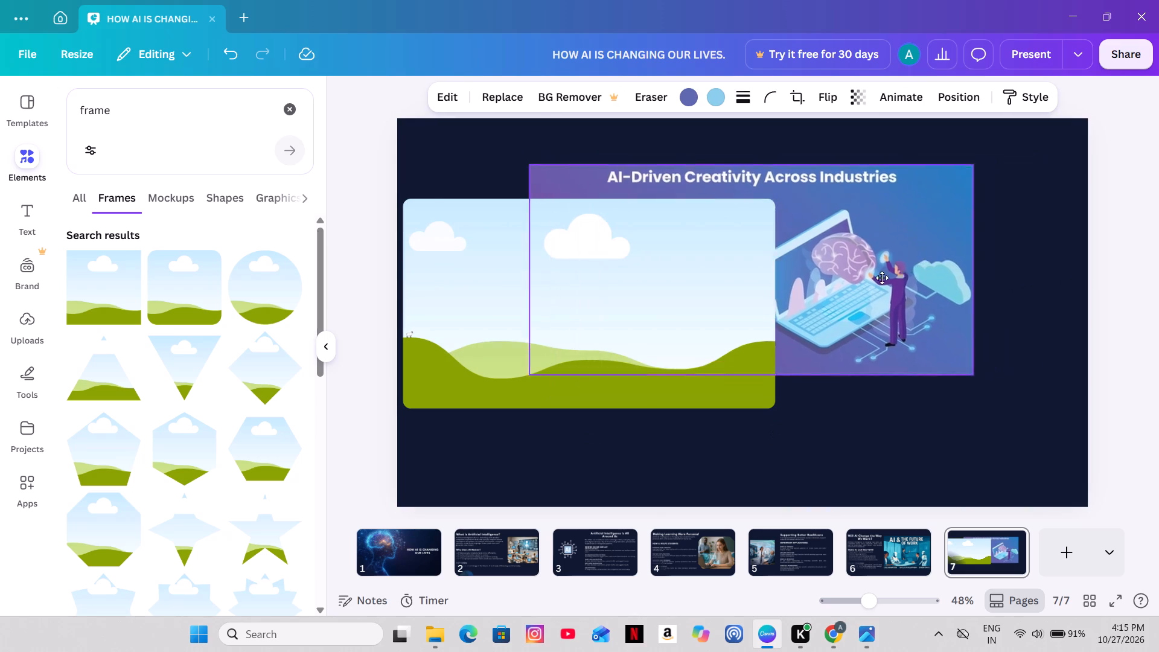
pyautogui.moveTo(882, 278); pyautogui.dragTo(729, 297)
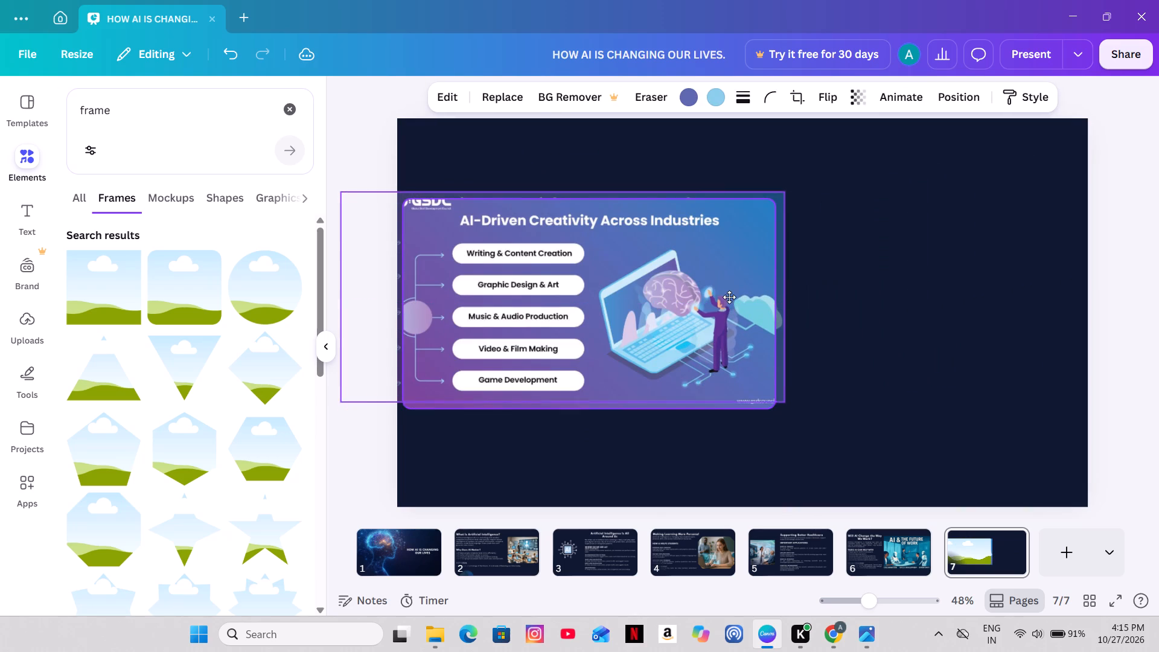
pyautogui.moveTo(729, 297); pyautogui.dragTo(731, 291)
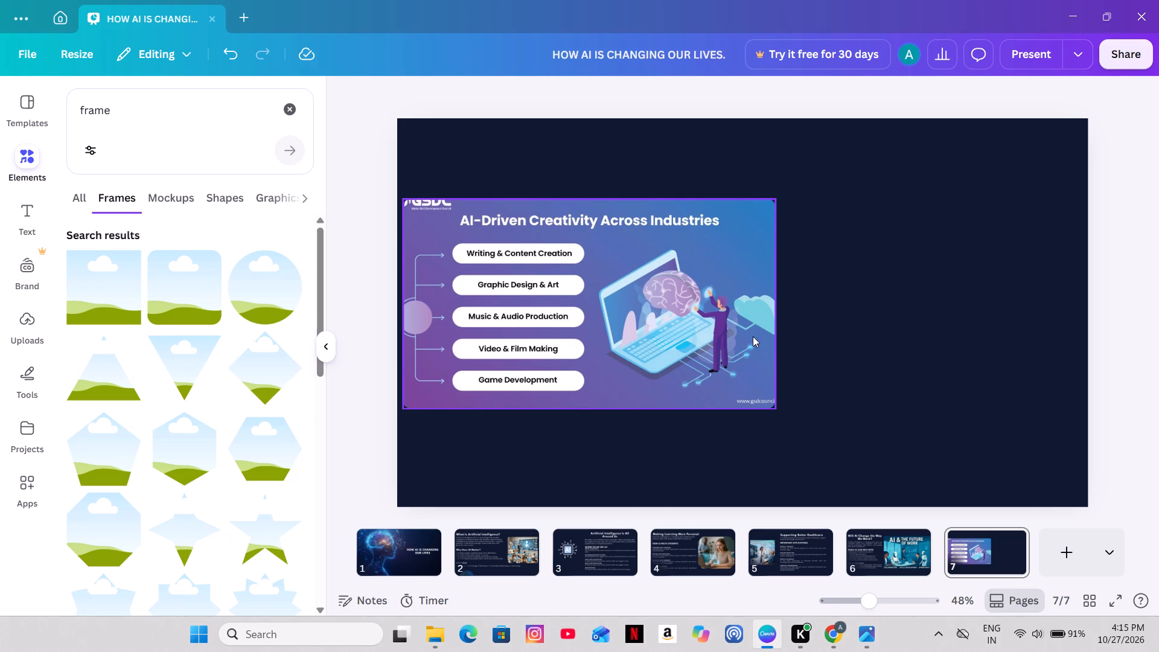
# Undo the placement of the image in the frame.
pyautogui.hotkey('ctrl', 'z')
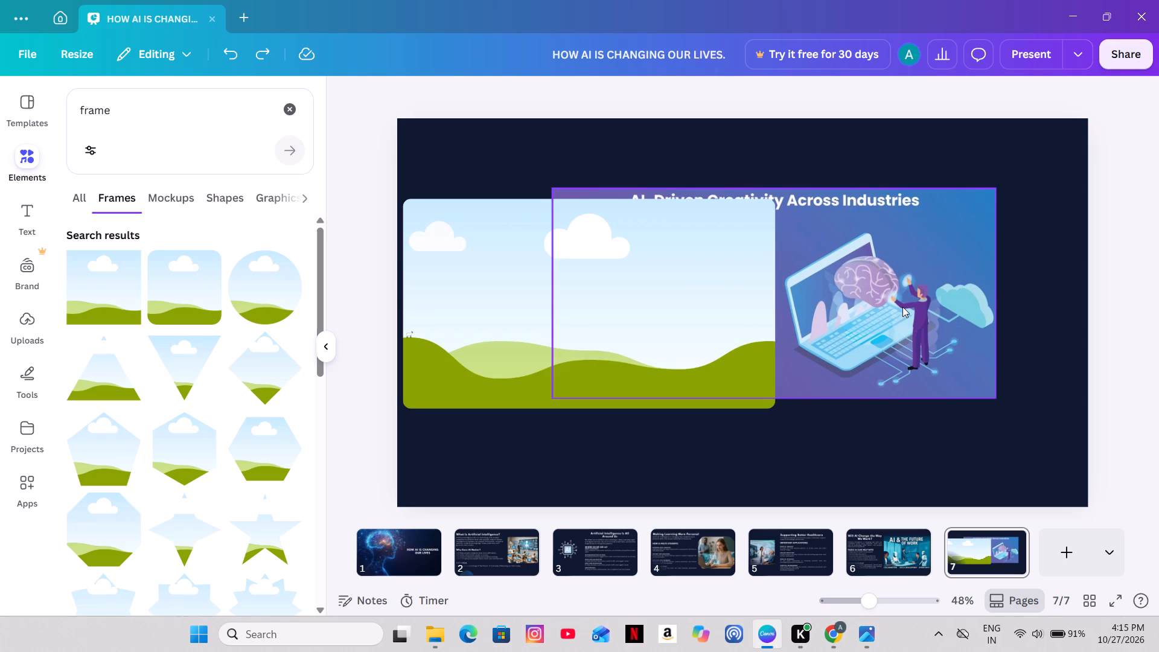
# Place the "AI-Driven Creativity Across Industries" image into the empty rounded frame on page 7.
pyautogui.moveTo(902, 307); pyautogui.dragTo(717, 328)
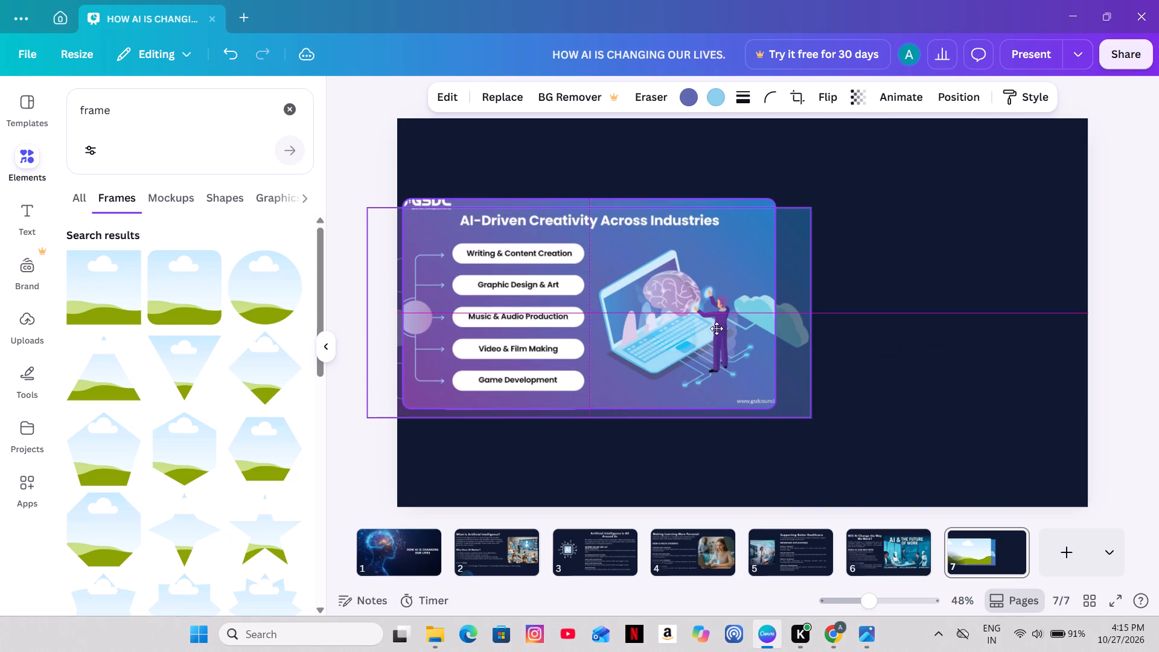
pyautogui.moveTo(717, 328); pyautogui.dragTo(677, 315)
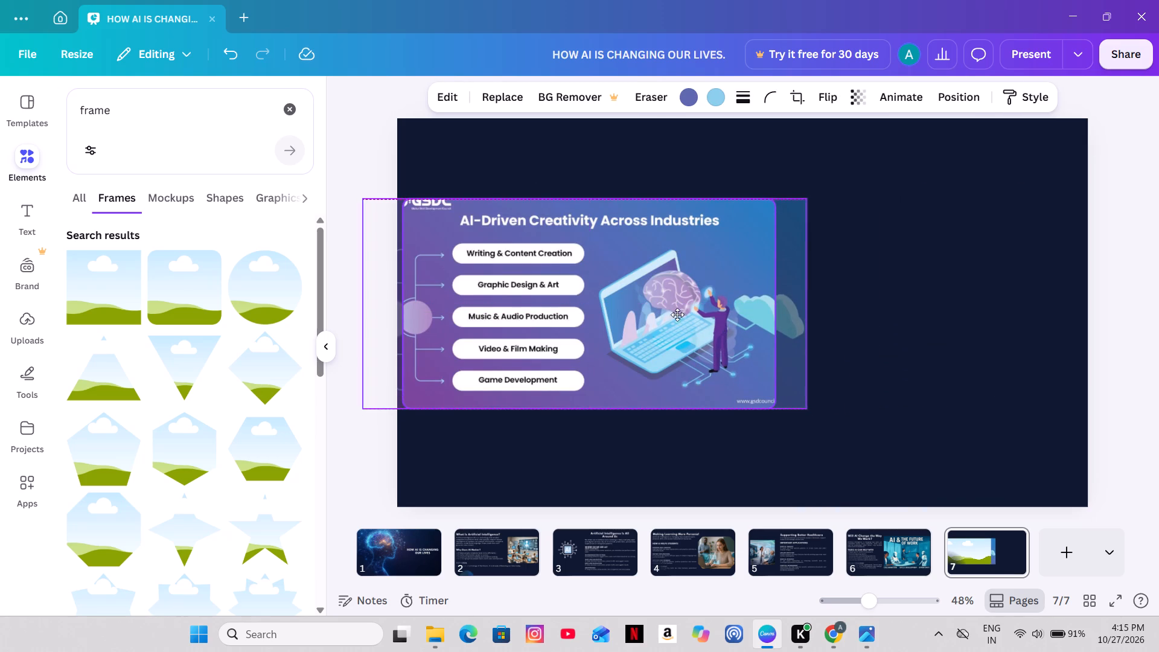
pyautogui.moveTo(677, 315); pyautogui.dragTo(717, 304)
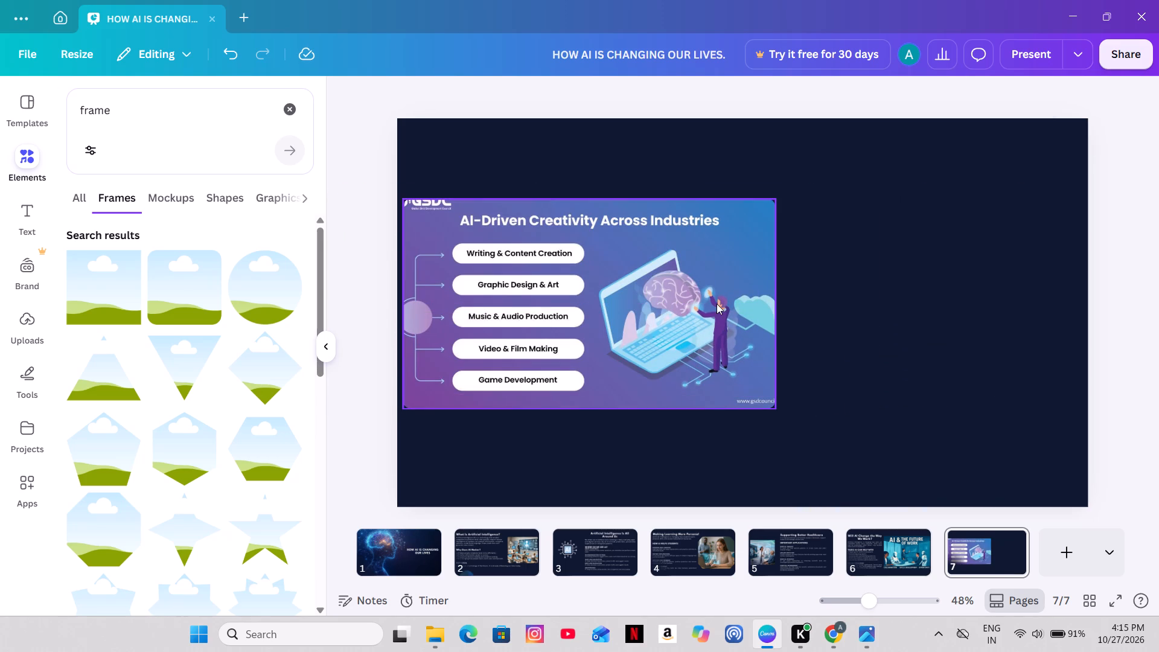
# Extend the framed image downward to a height of about 749.
pyautogui.click(690, 327)
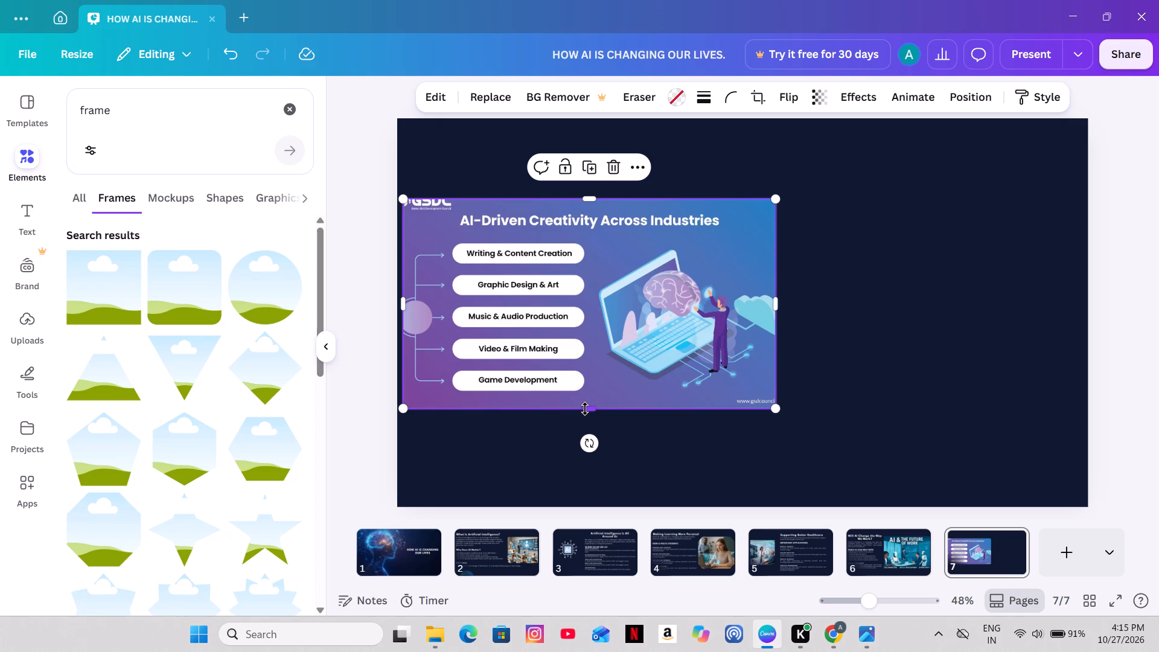
pyautogui.moveTo(585, 409); pyautogui.dragTo(584, 397)
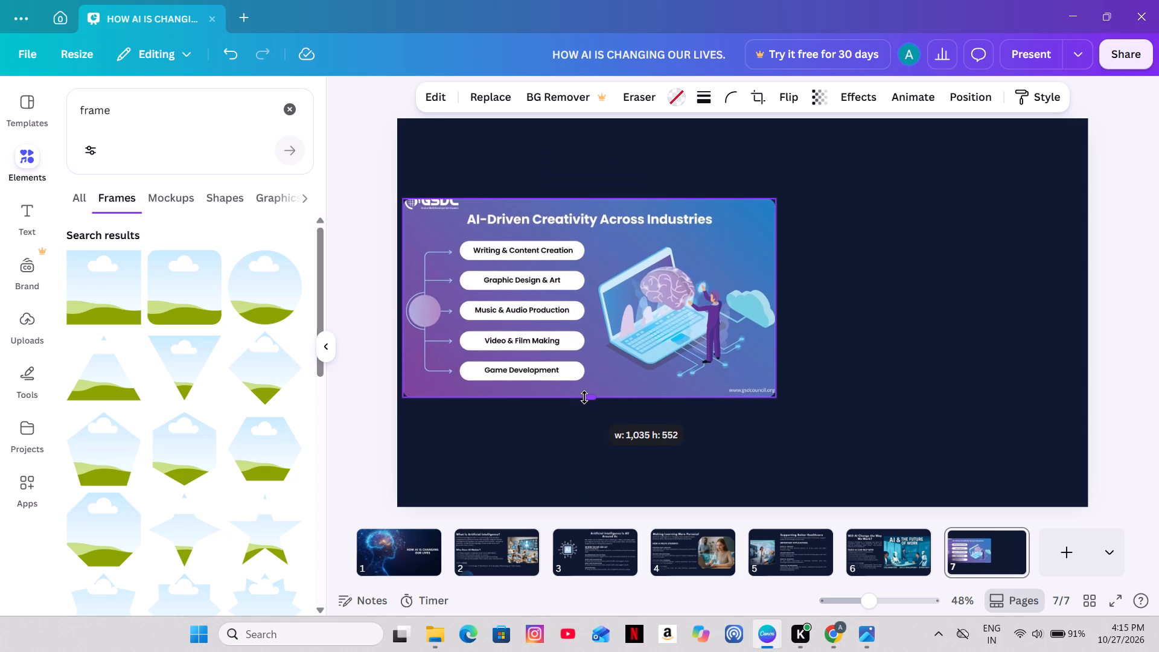
pyautogui.moveTo(584, 397); pyautogui.dragTo(587, 429)
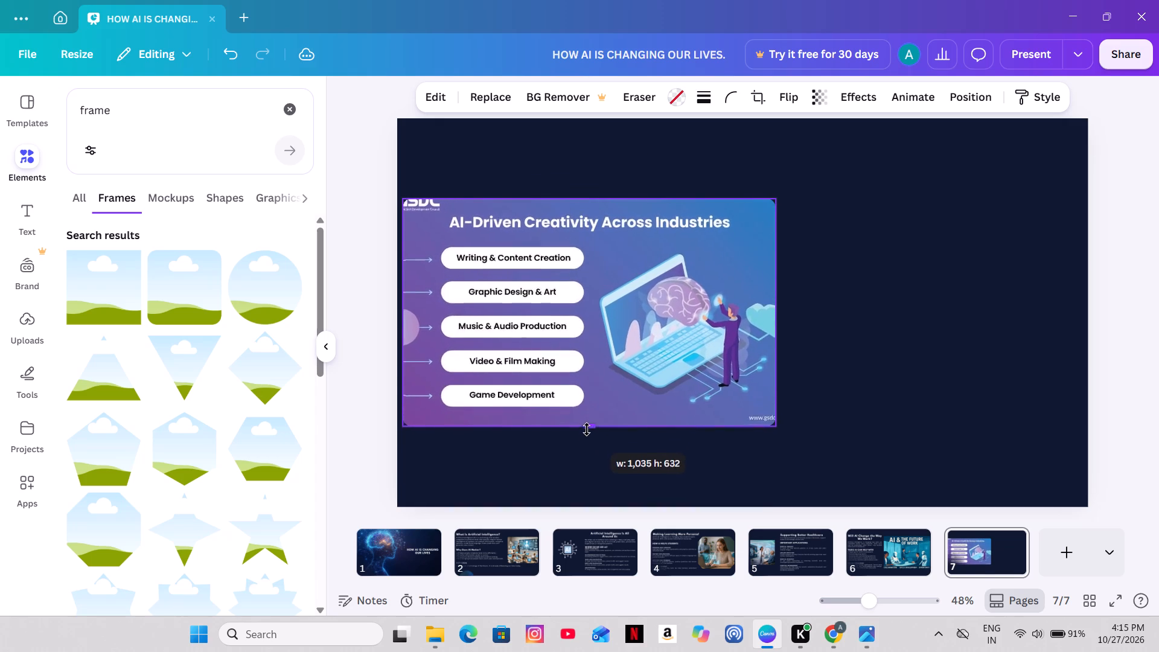
pyautogui.moveTo(587, 429); pyautogui.dragTo(608, 429)
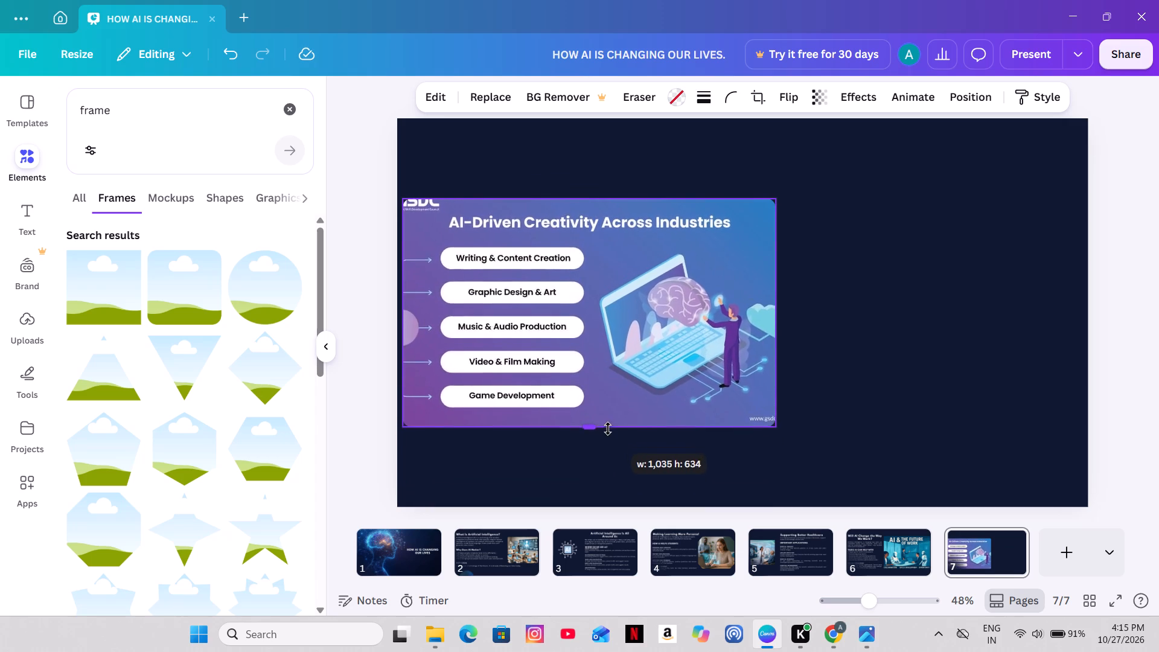
pyautogui.moveTo(608, 429); pyautogui.dragTo(617, 466)
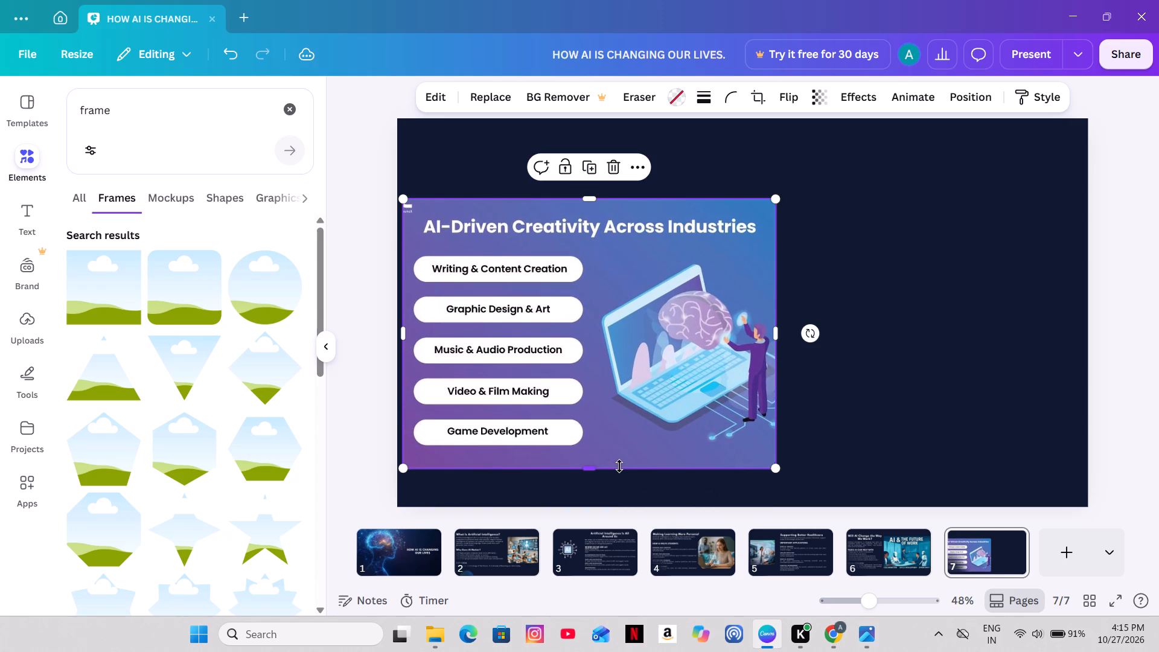
pyautogui.click(1145, 245)
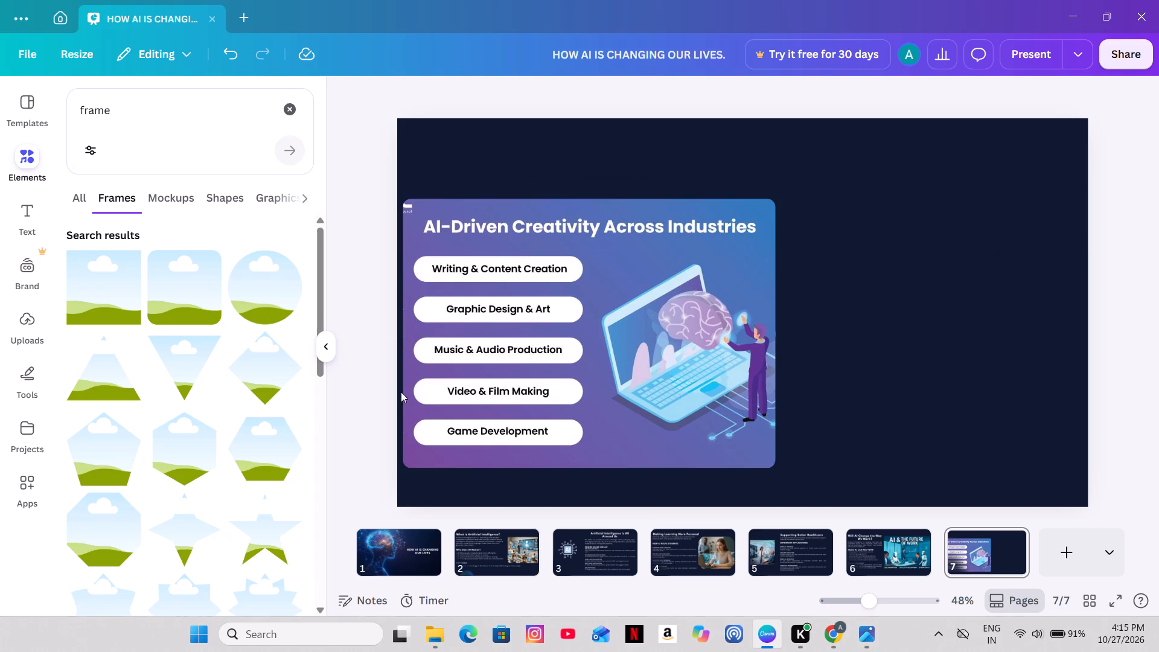
# Narrow the framed image slightly from its left edge and move it a little up and to the left.
pyautogui.click(605, 252)
pyautogui.moveTo(406, 337); pyautogui.dragTo(424, 339)
pyautogui.click(1120, 216)
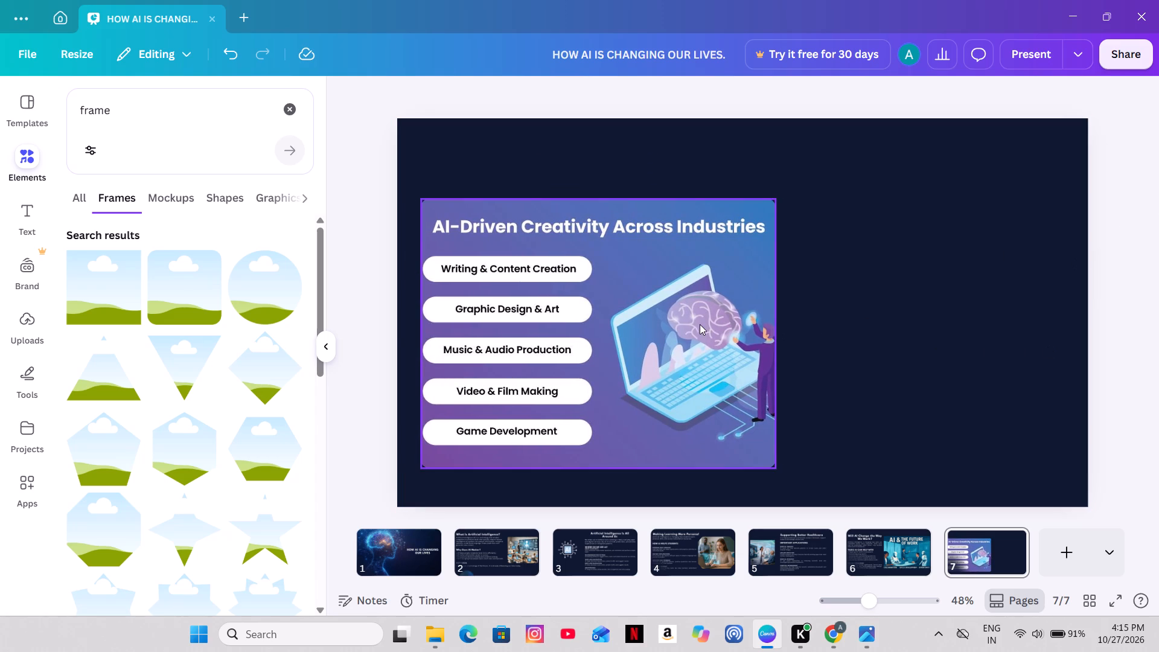
pyautogui.moveTo(700, 324); pyautogui.dragTo(689, 300)
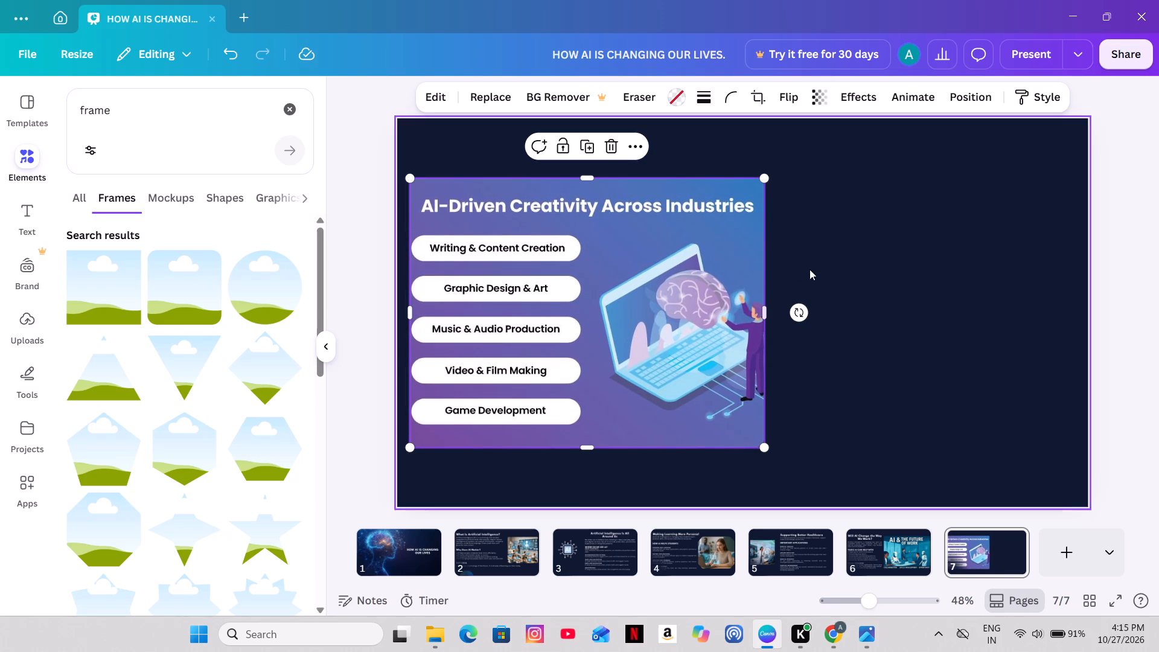
# Extend the framed image's right edge slightly and pull in its left edge to a width of about 981.
pyautogui.moveTo(765, 309); pyautogui.dragTo(767, 309)
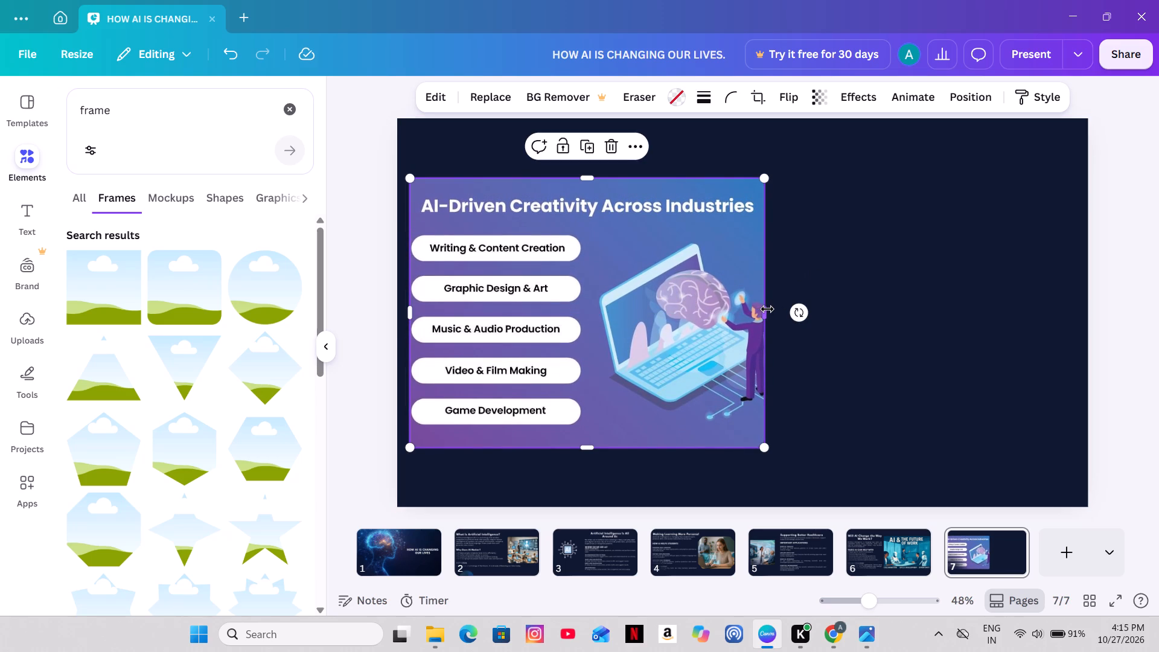
pyautogui.moveTo(767, 309); pyautogui.dragTo(776, 308)
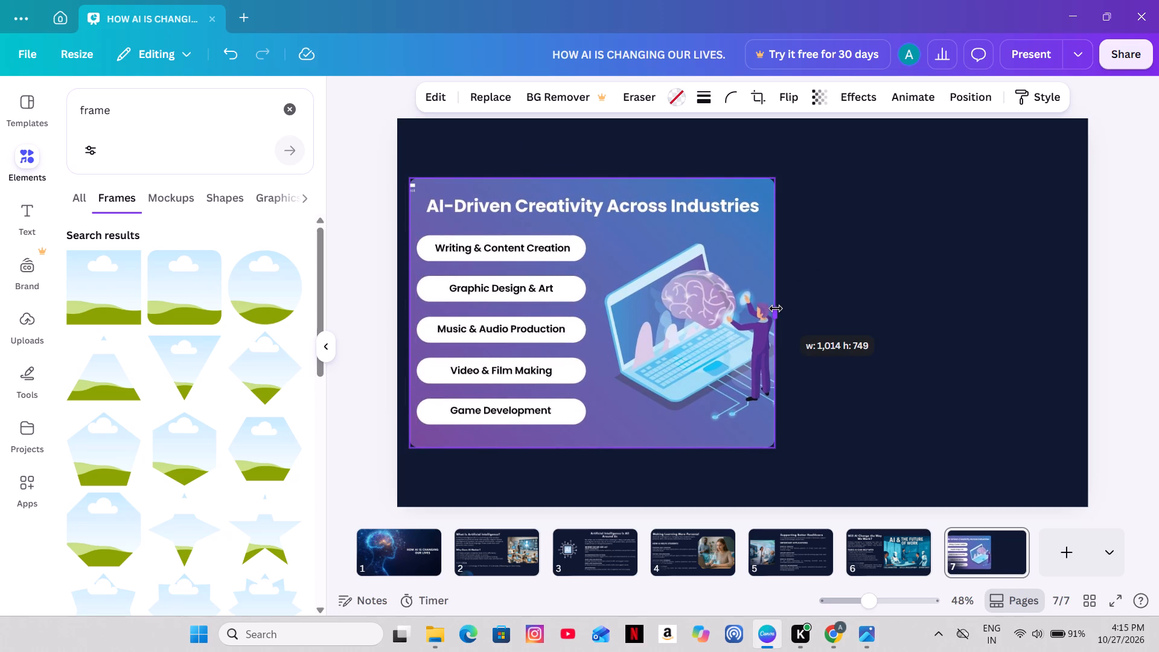
pyautogui.moveTo(776, 308); pyautogui.dragTo(782, 307)
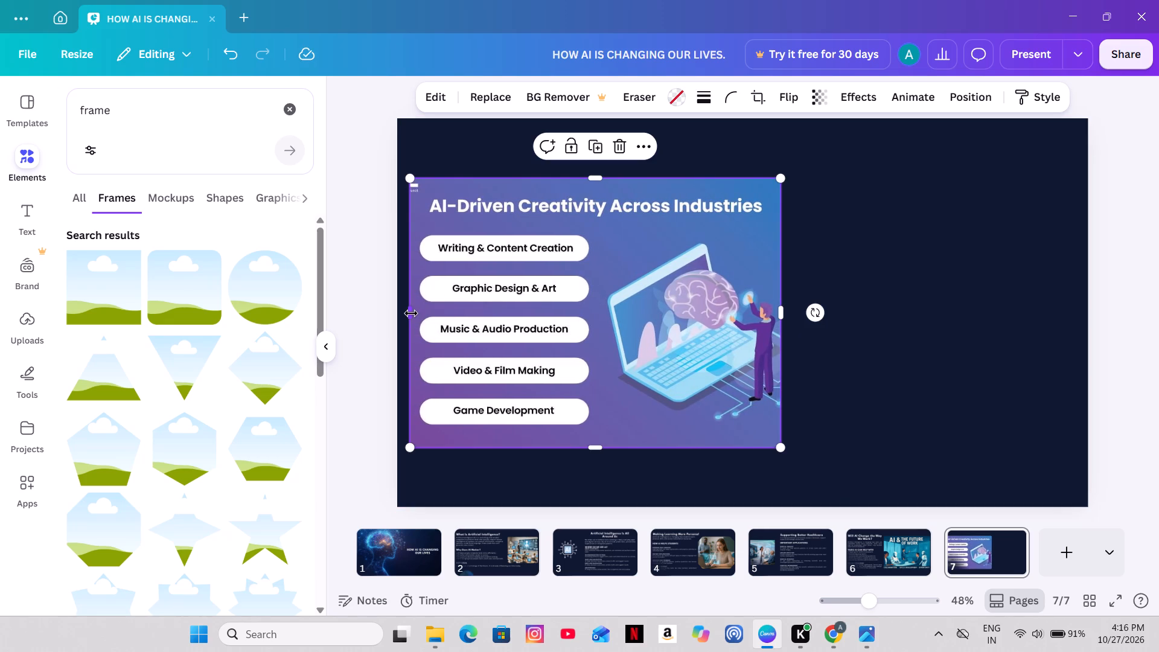
pyautogui.moveTo(410, 313); pyautogui.dragTo(429, 312)
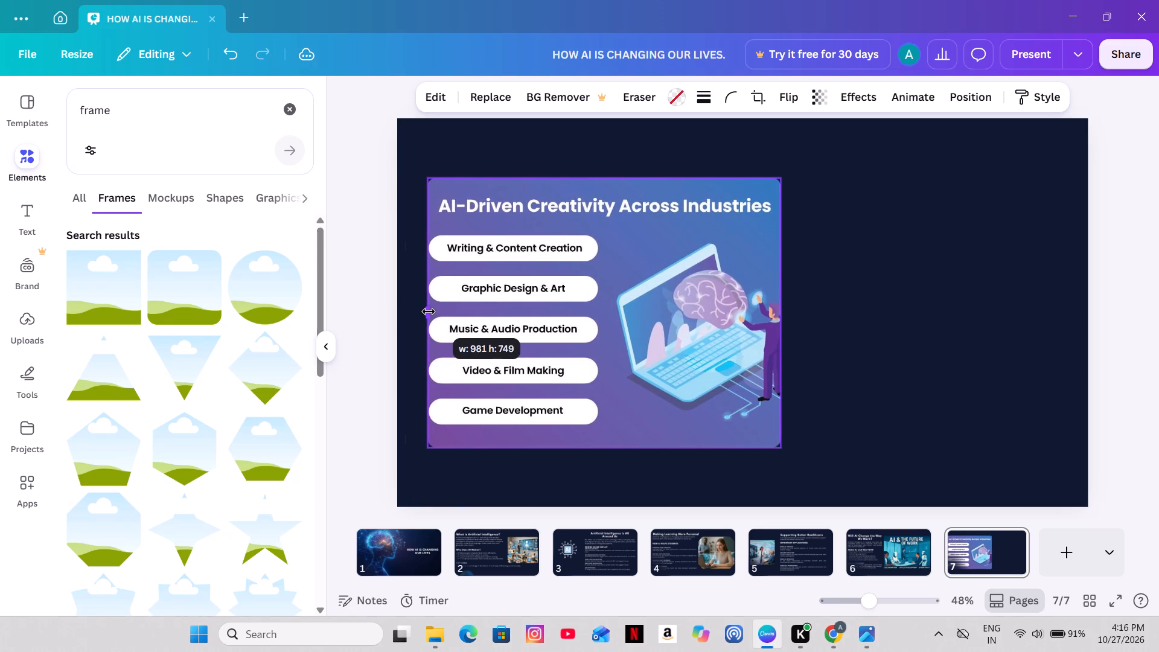
pyautogui.moveTo(429, 312); pyautogui.dragTo(429, 312)
pyautogui.click(1133, 281)
# Move the framed image slightly up and left, close to the left edge of page 7.
pyautogui.moveTo(520, 299); pyautogui.dragTo(498, 292)
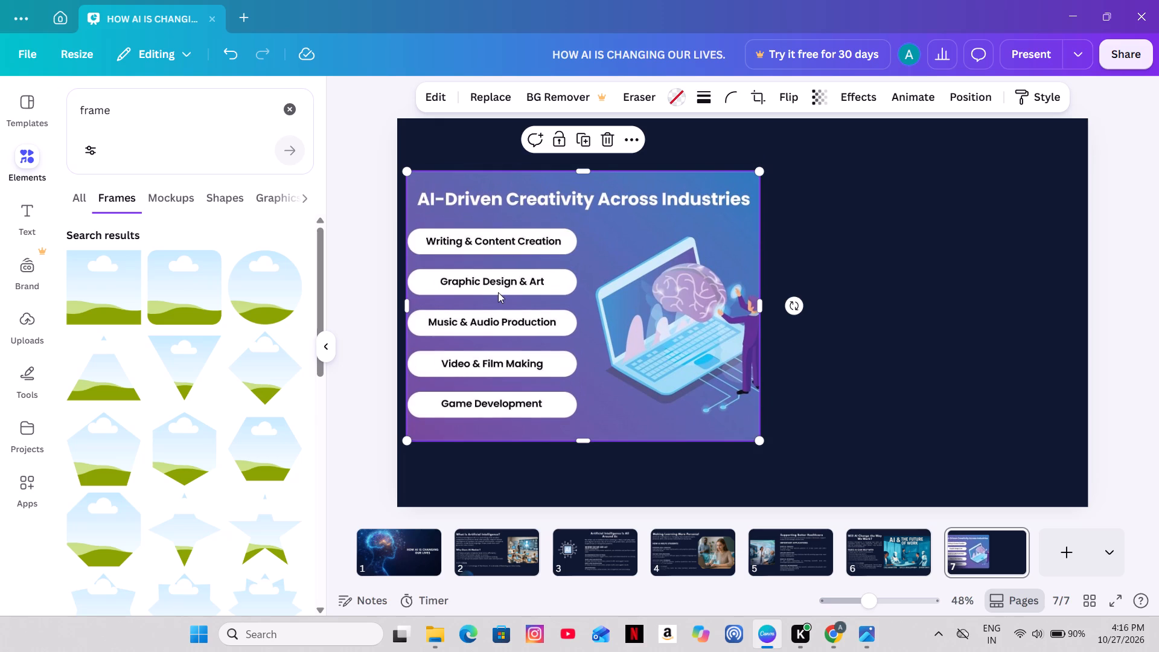
pyautogui.click(1107, 257)
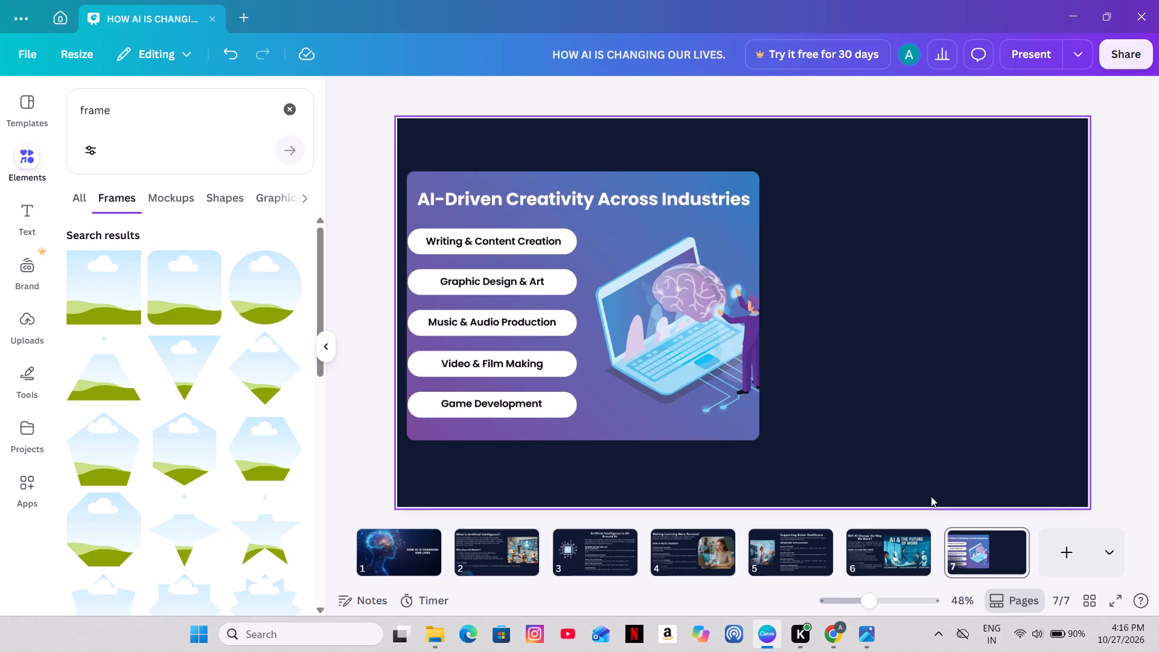
# Look at page 6 and return to page 7.
pyautogui.click(911, 559)
pyautogui.click(983, 550)
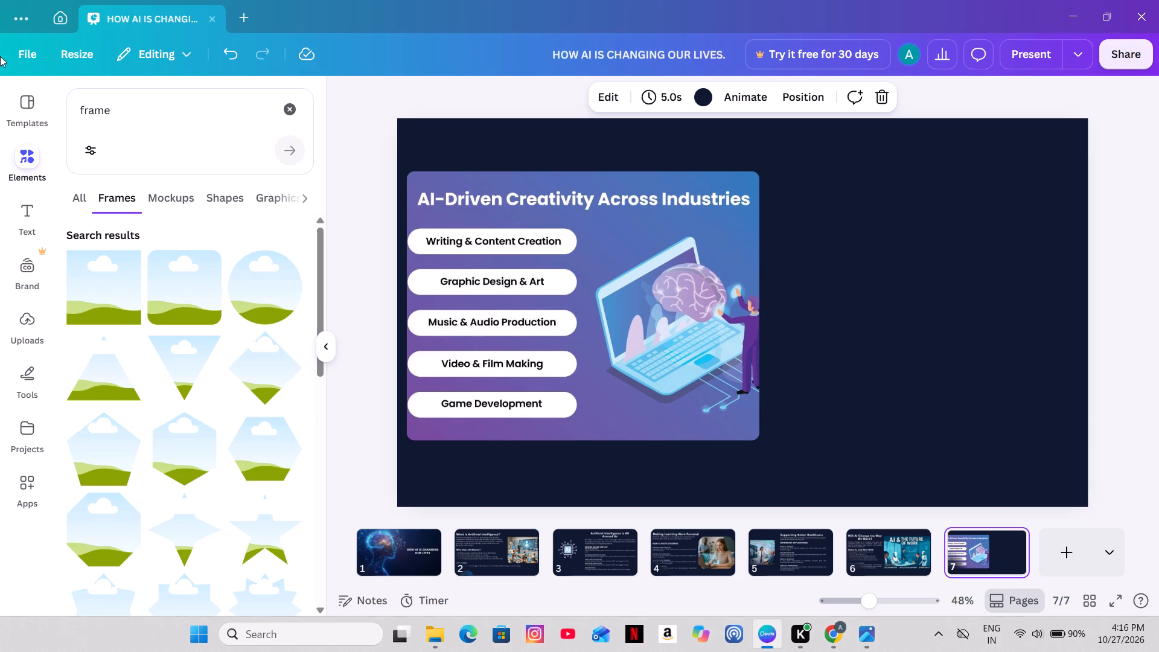
# Reduce the framed image's height slightly from its top edge, keeping its width at 981.
pyautogui.click(518, 259)
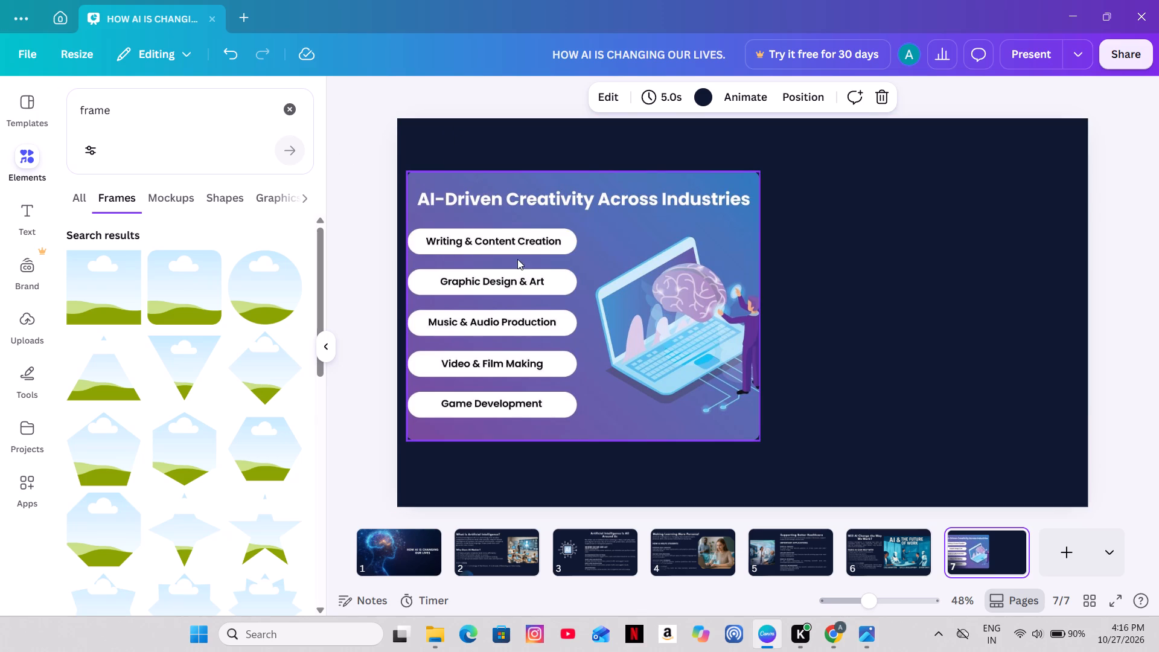
pyautogui.moveTo(583, 171); pyautogui.dragTo(585, 179)
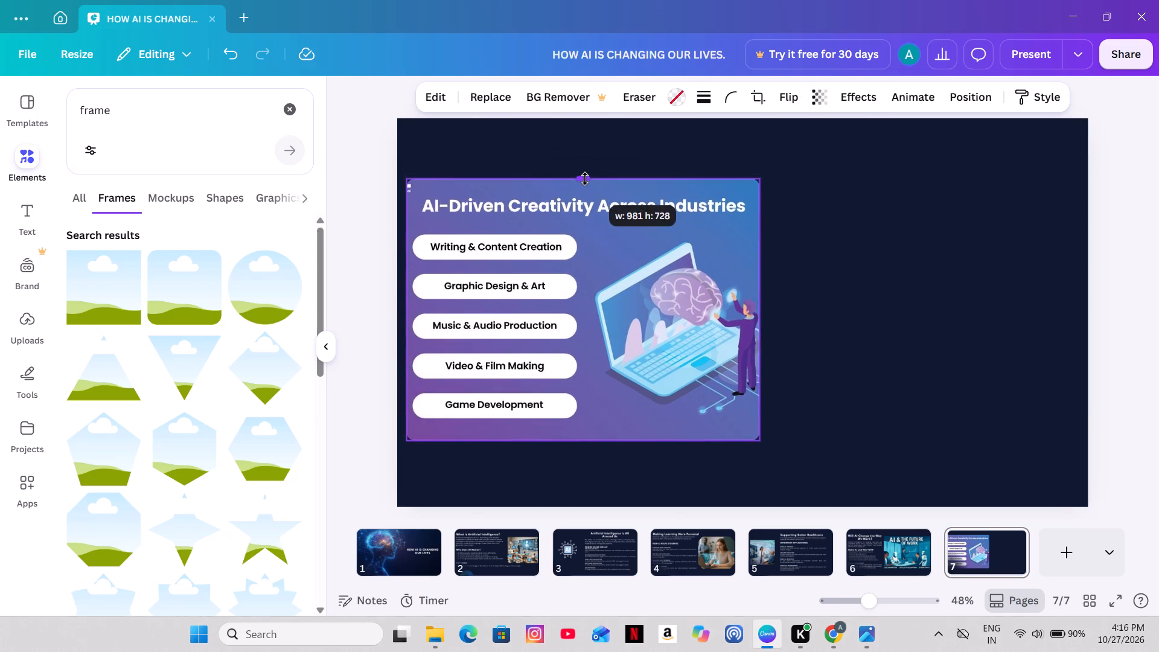
pyautogui.moveTo(585, 179); pyautogui.dragTo(579, 177)
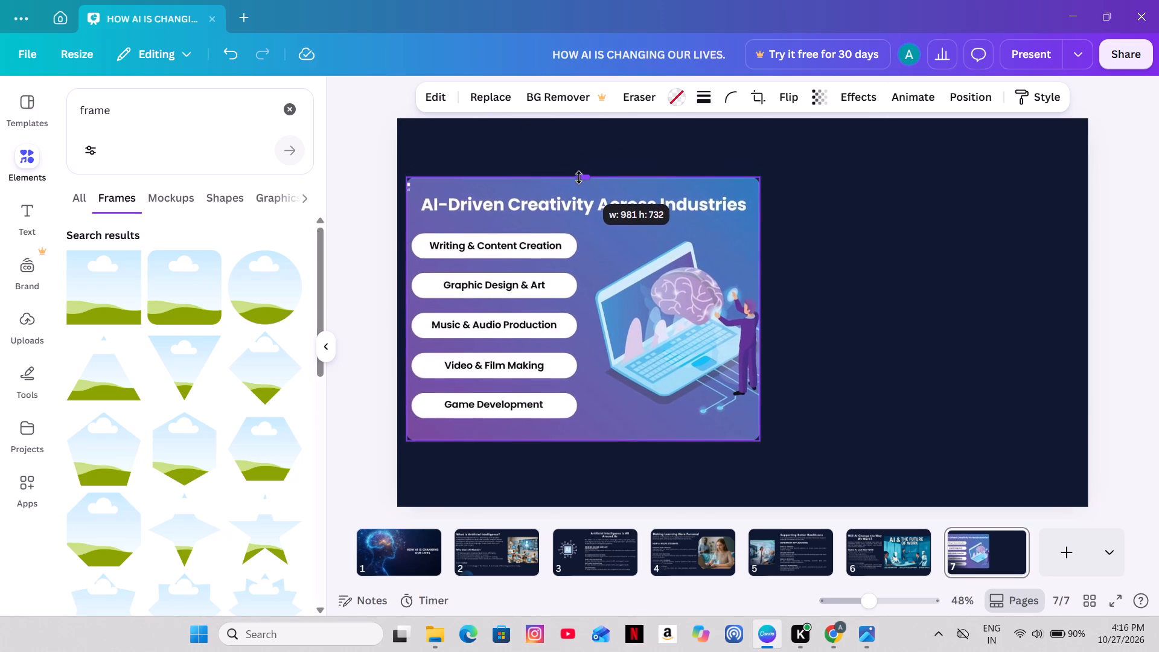
pyautogui.moveTo(579, 177); pyautogui.dragTo(579, 179)
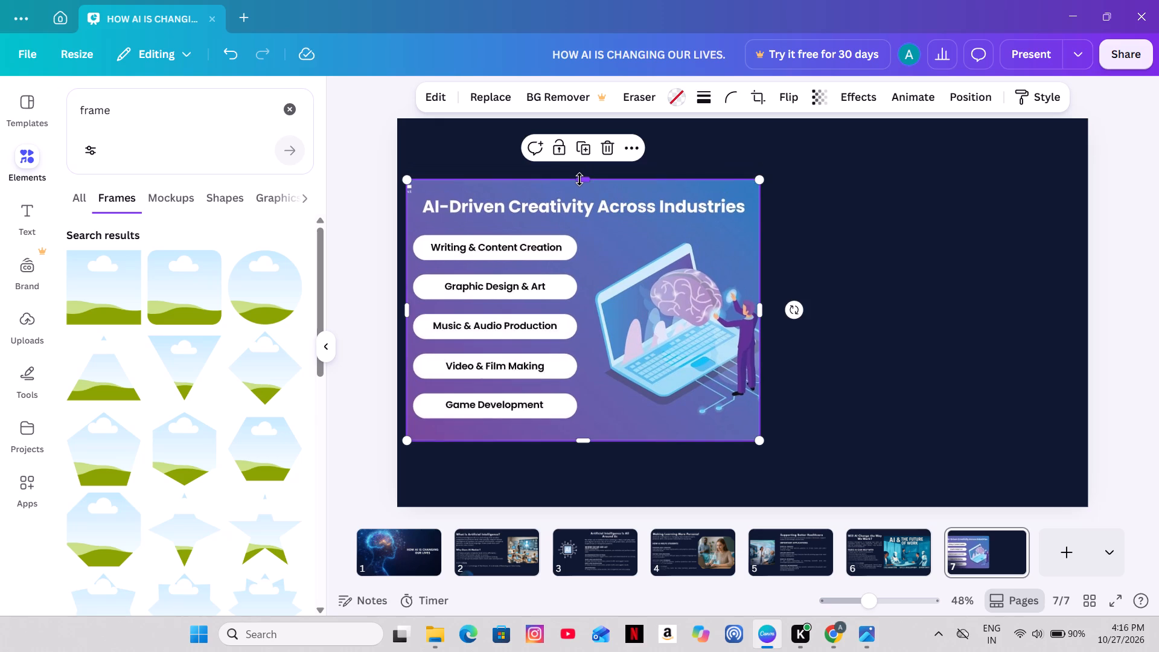
pyautogui.moveTo(579, 179); pyautogui.dragTo(573, 178)
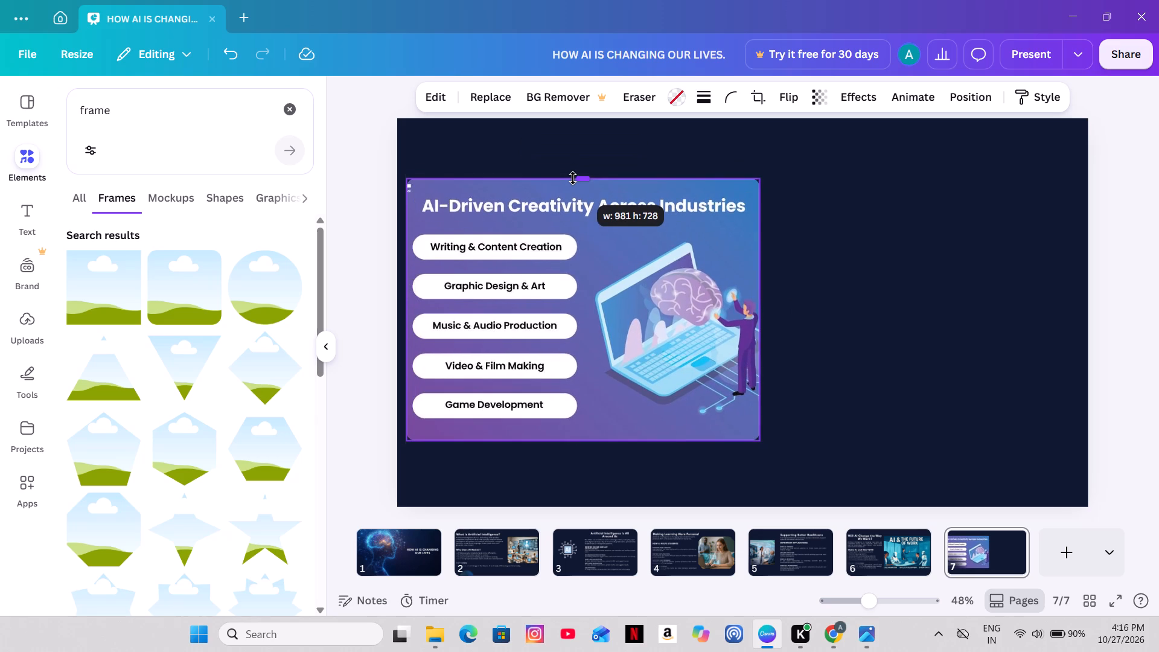
pyautogui.moveTo(573, 178); pyautogui.dragTo(572, 176)
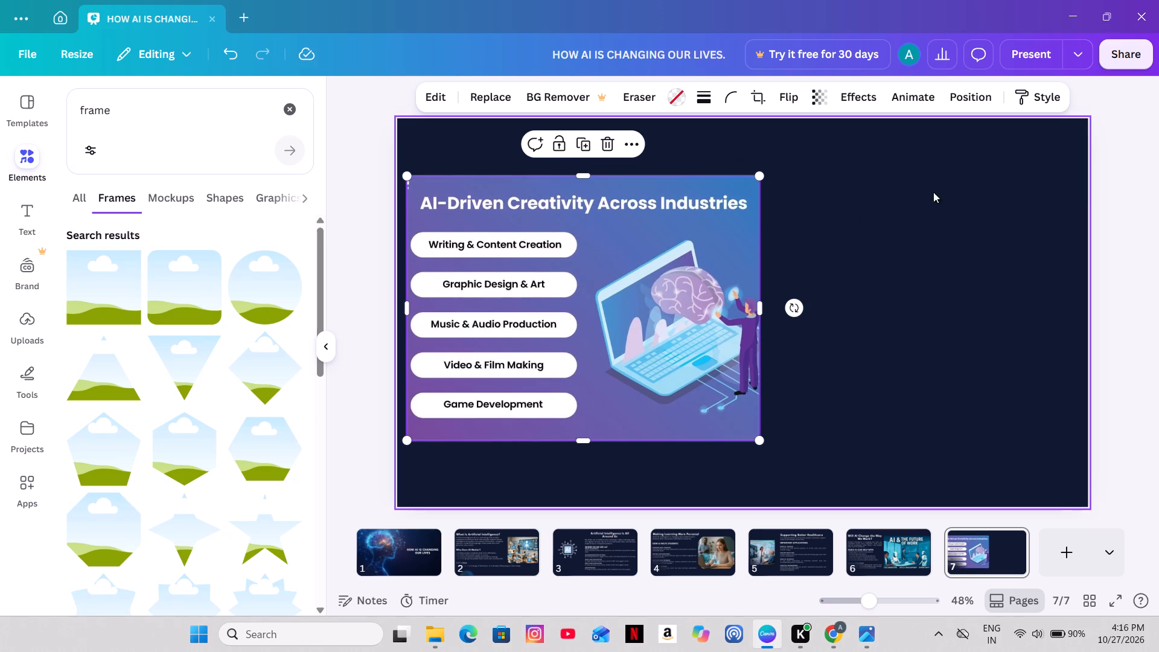
pyautogui.click(1158, 202)
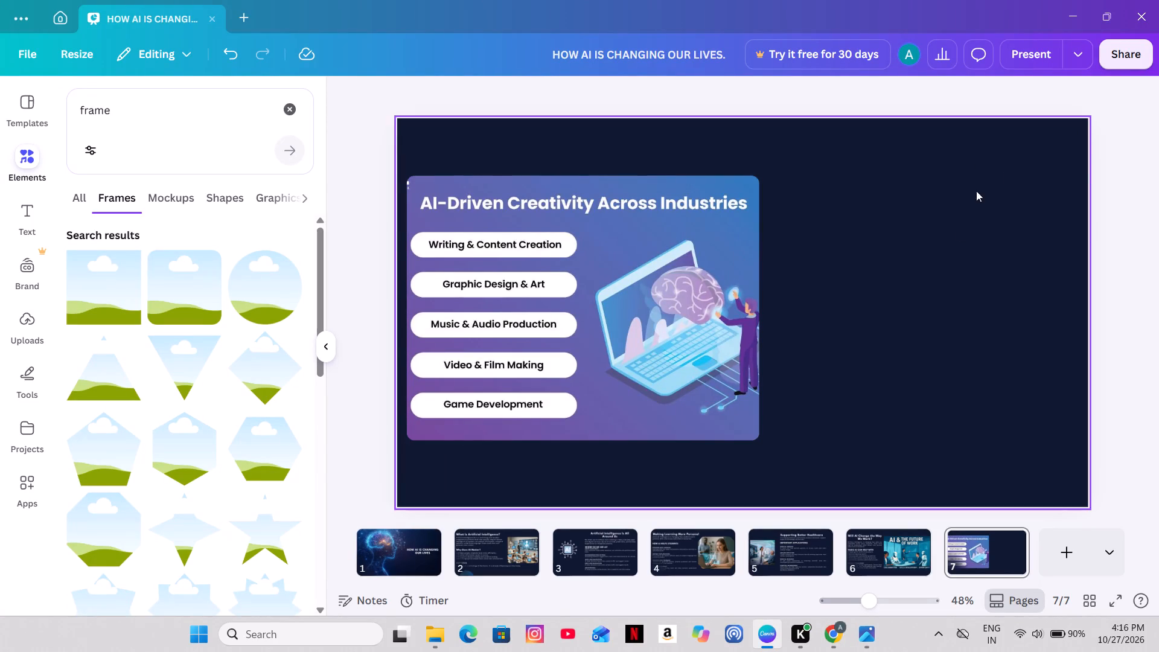
pyautogui.click(1158, 157)
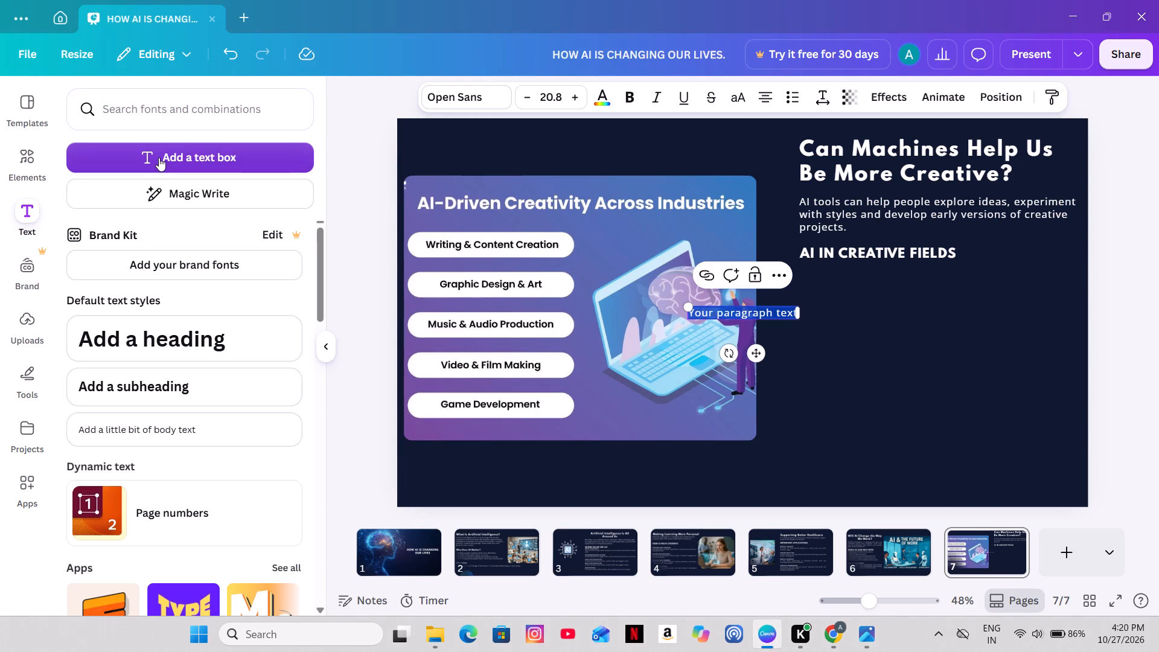
pyautogui.hotkey('ctrl', 'v')
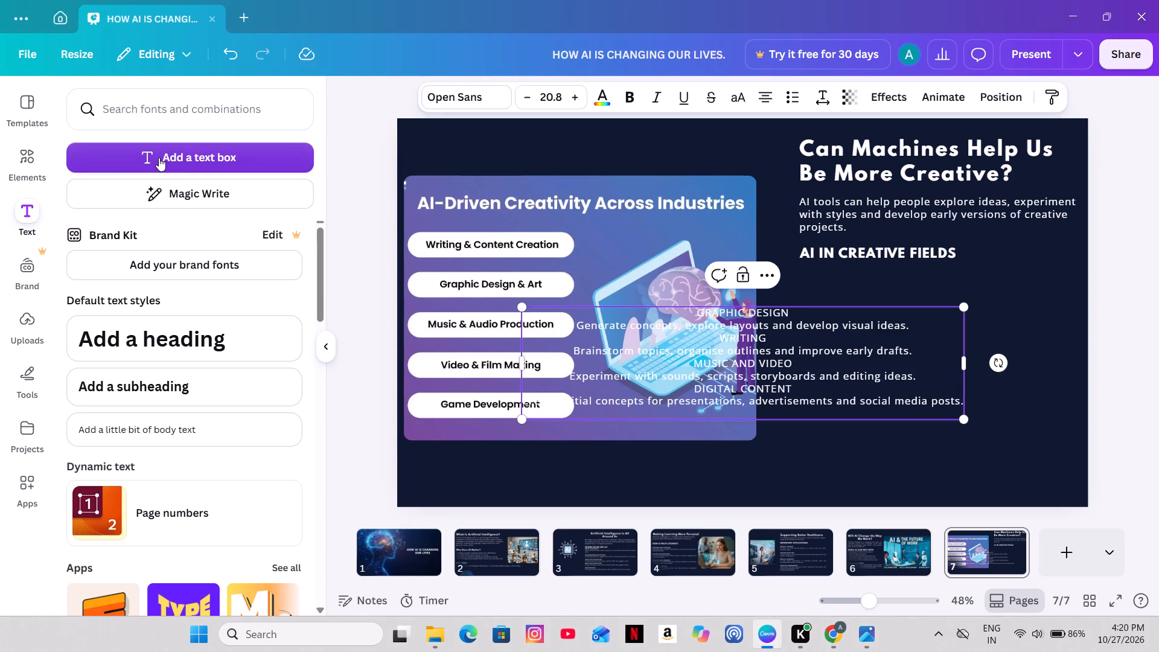
pyautogui.click(775, 409)
pyautogui.hotkey('ctrl', 'a')
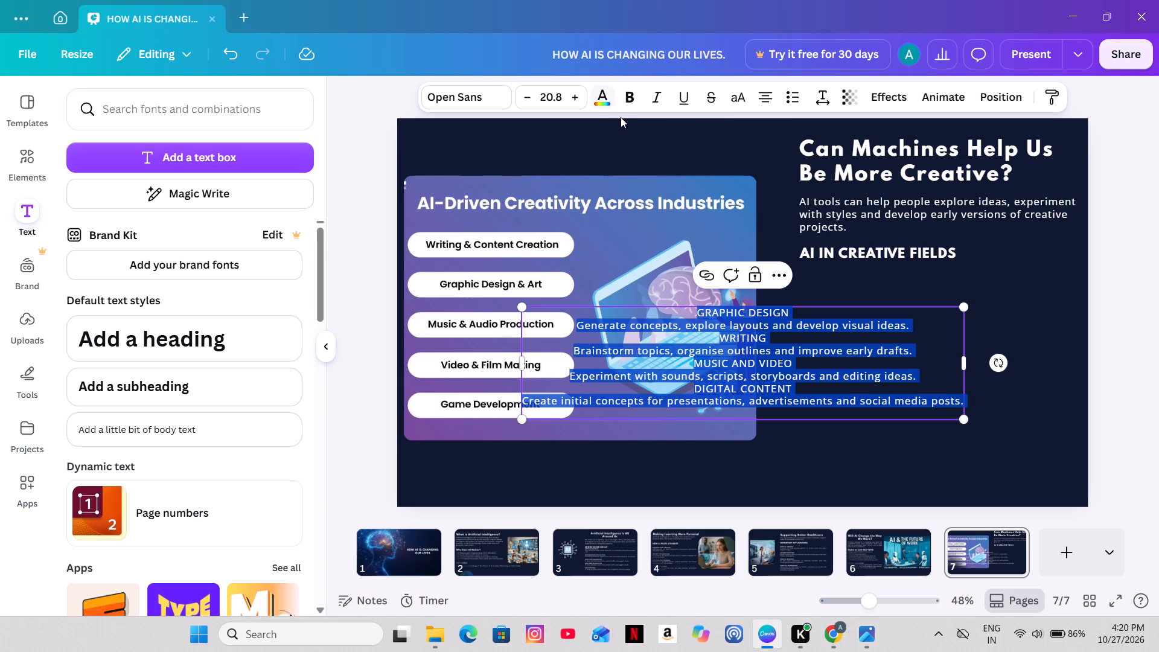
pyautogui.click(770, 98)
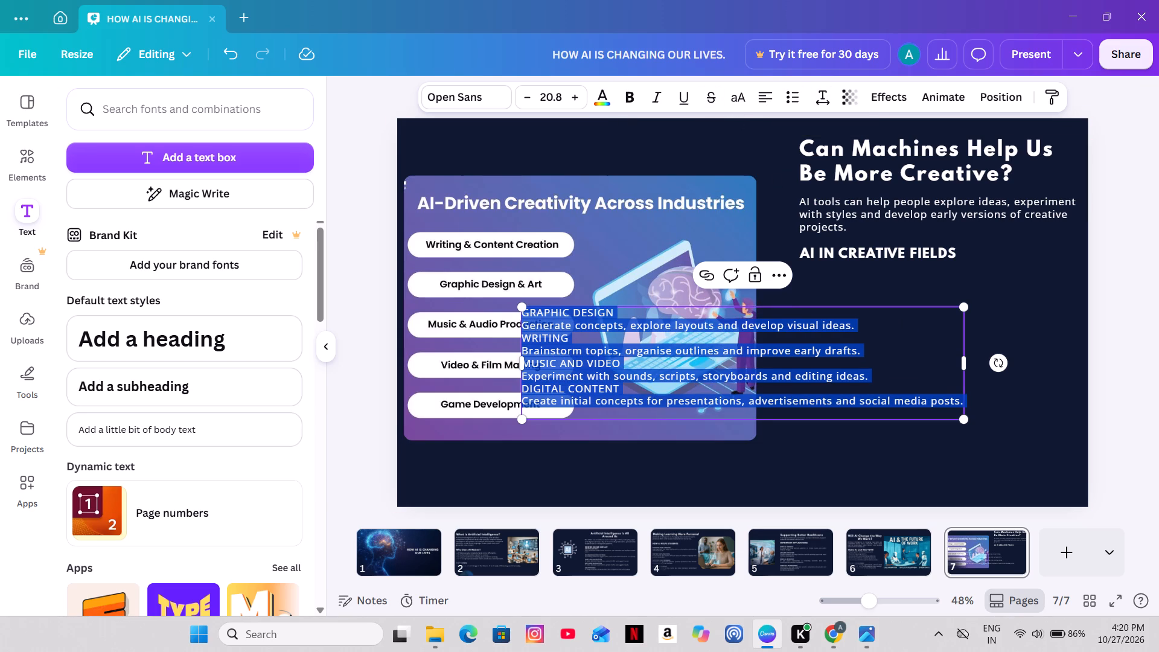
pyautogui.click(869, 327)
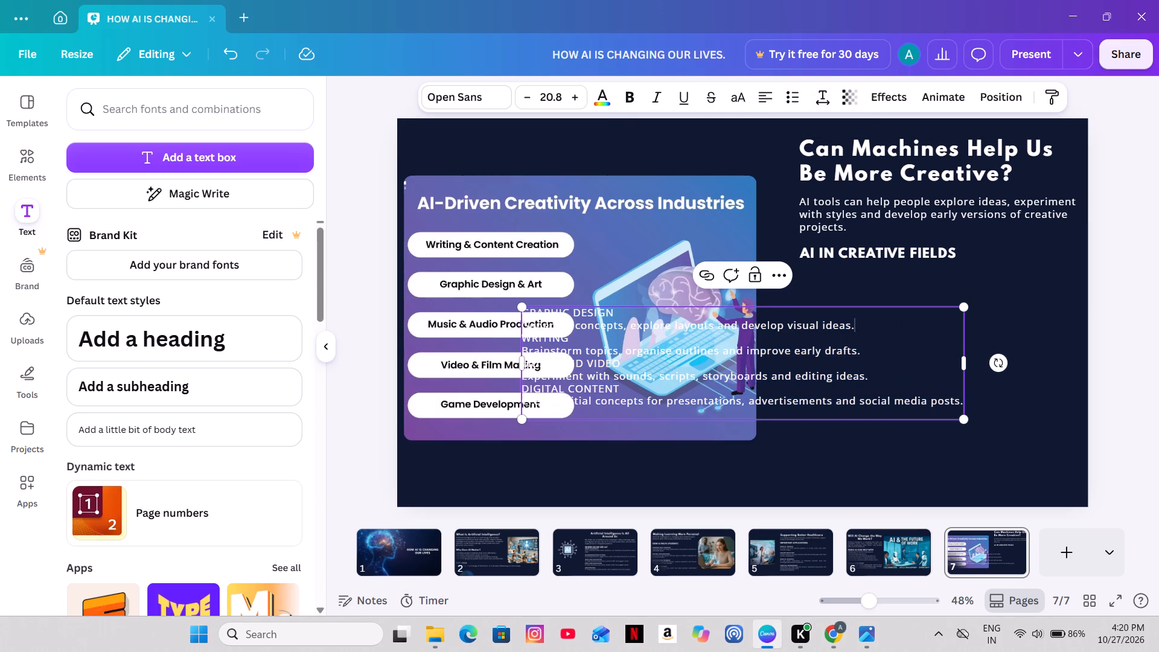
pyautogui.click(1126, 289)
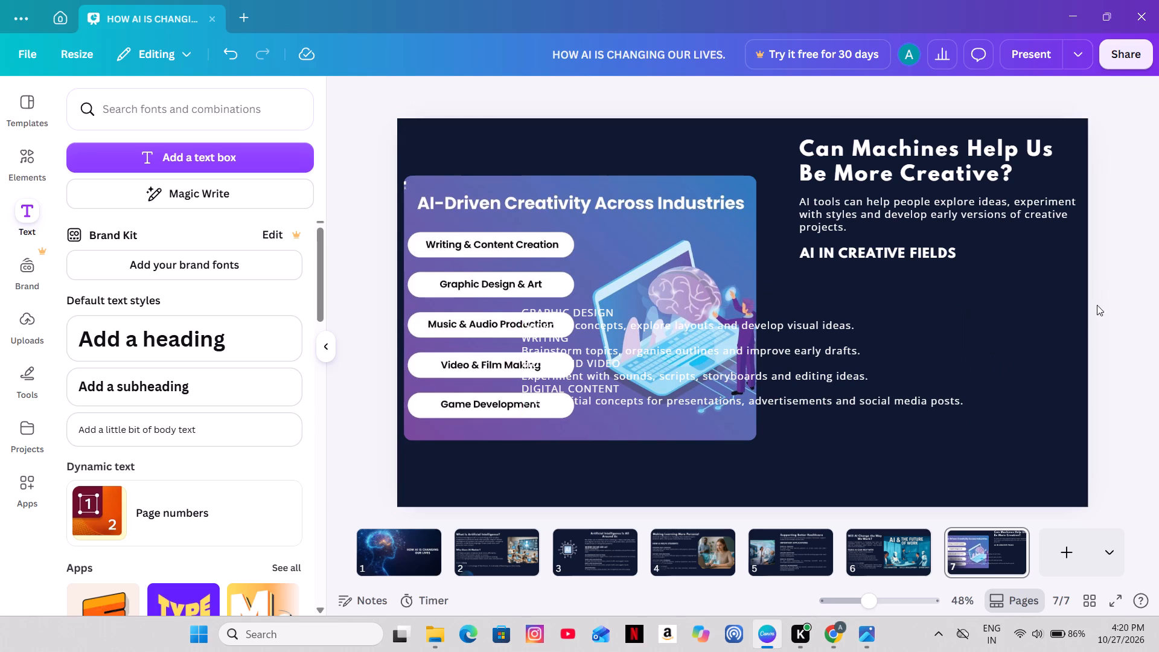
# Narrow the creative fields text box so its lines wrap and place it below "AI IN CREATIVE FIELDS", left edges aligned.
pyautogui.click(842, 343)
pyautogui.moveTo(967, 363); pyautogui.dragTo(822, 365)
pyautogui.click(1152, 308)
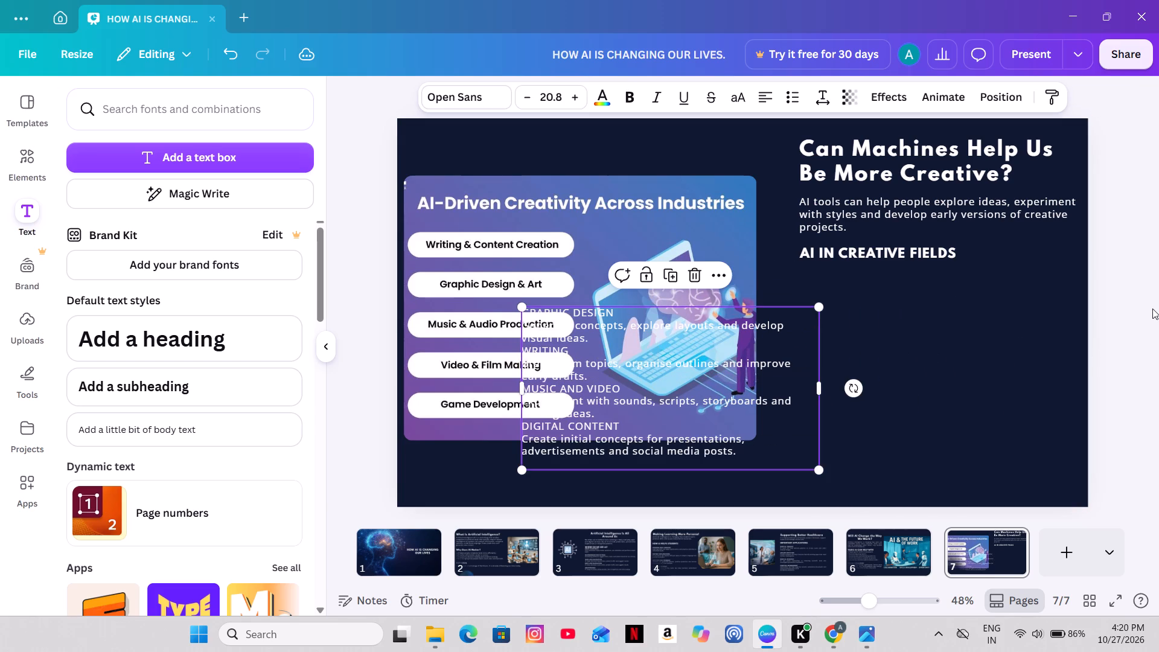
pyautogui.moveTo(692, 351); pyautogui.dragTo(975, 318)
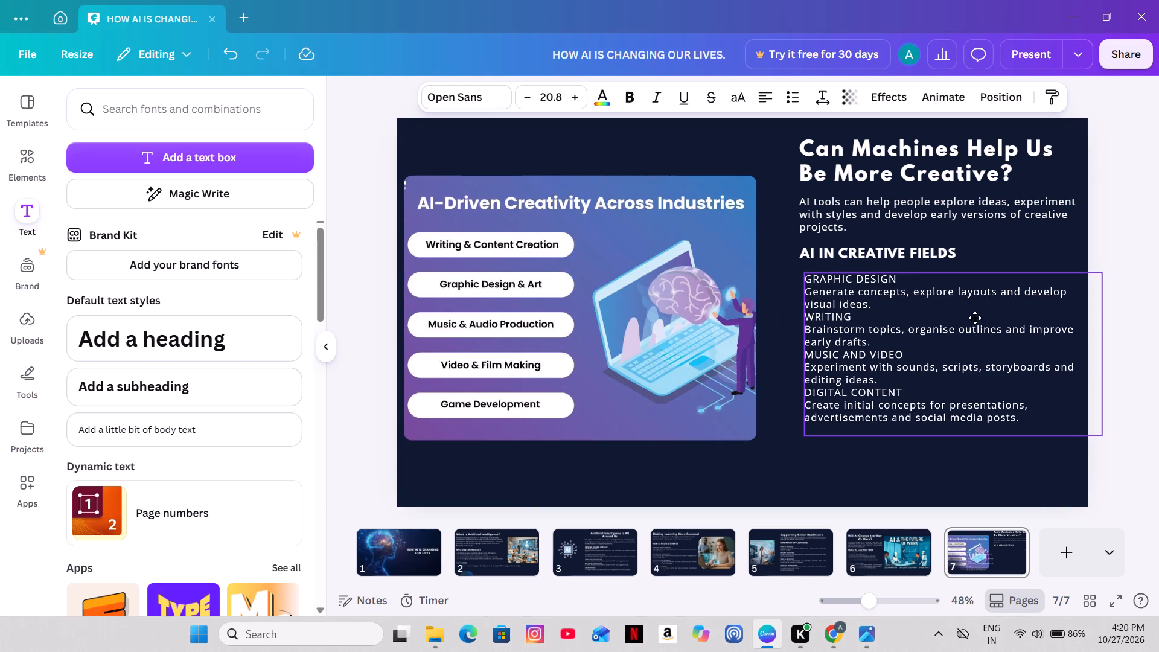
pyautogui.moveTo(975, 318); pyautogui.dragTo(972, 321)
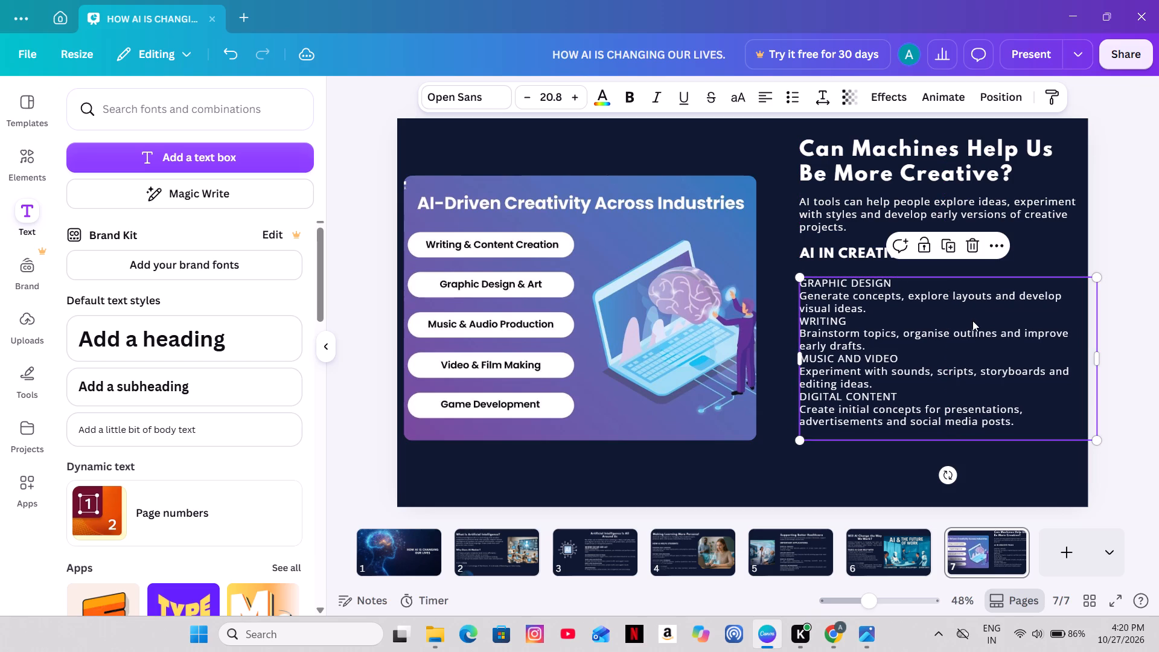
# Insert a blank line after each of the GRAPHIC DESIGN, WRITING and MUSIC AND VIDEO descriptions to separate the four entries.
pyautogui.click(870, 305)
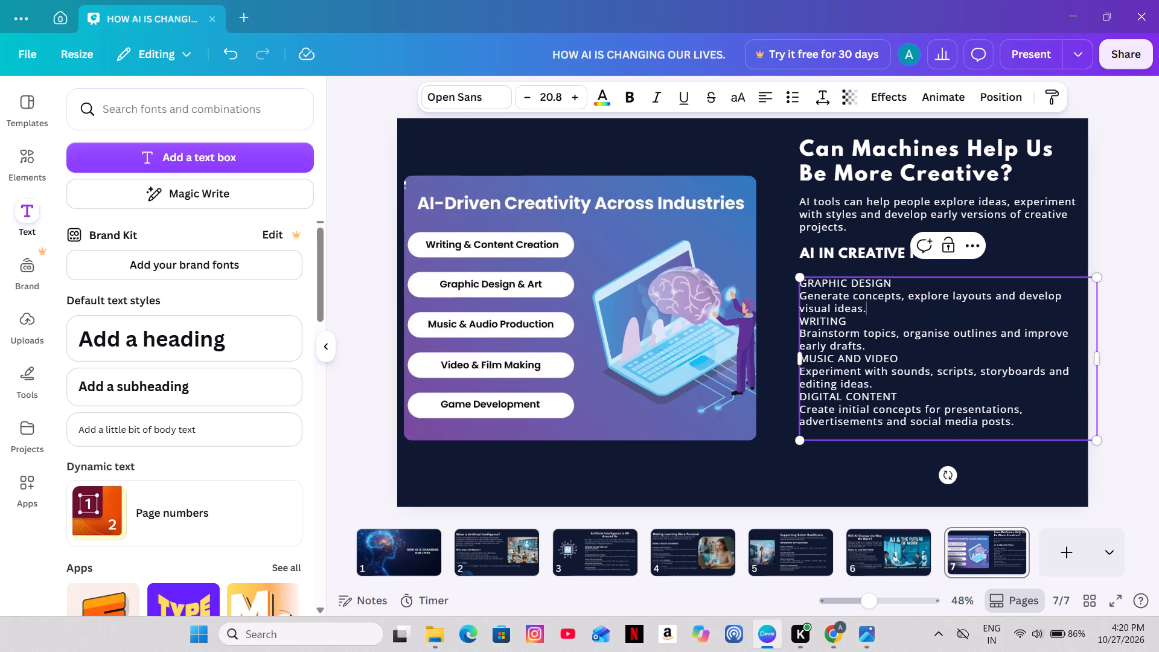
pyautogui.hotkey('shift', 'Return')
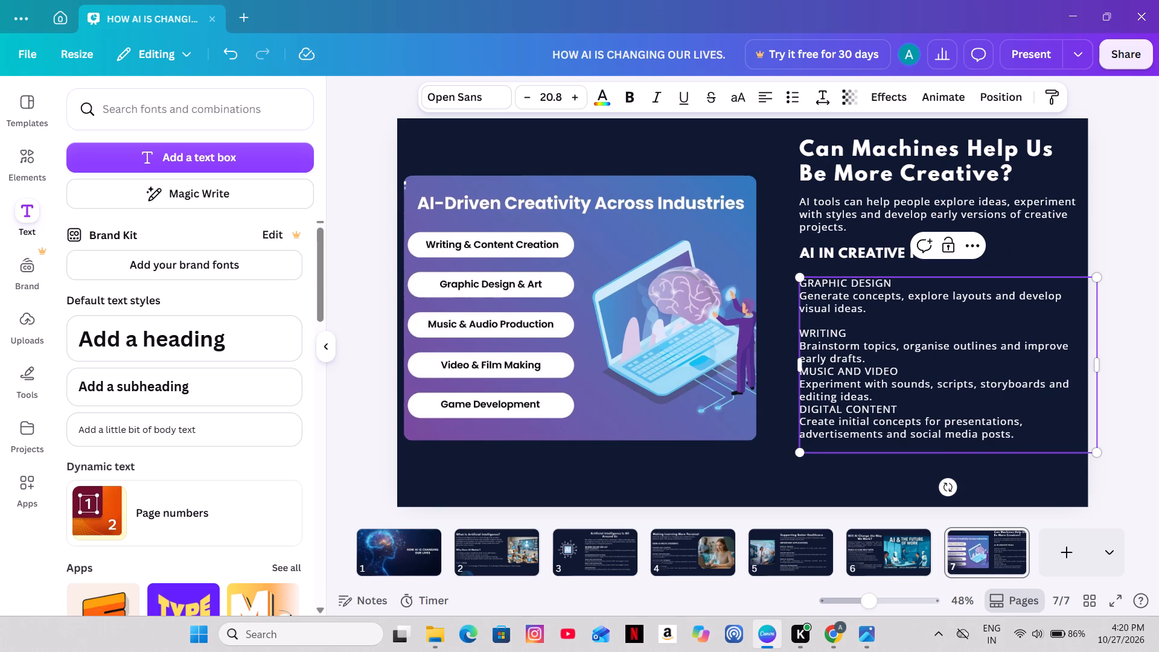
pyautogui.click(867, 361)
pyautogui.hotkey('shift', 'Return')
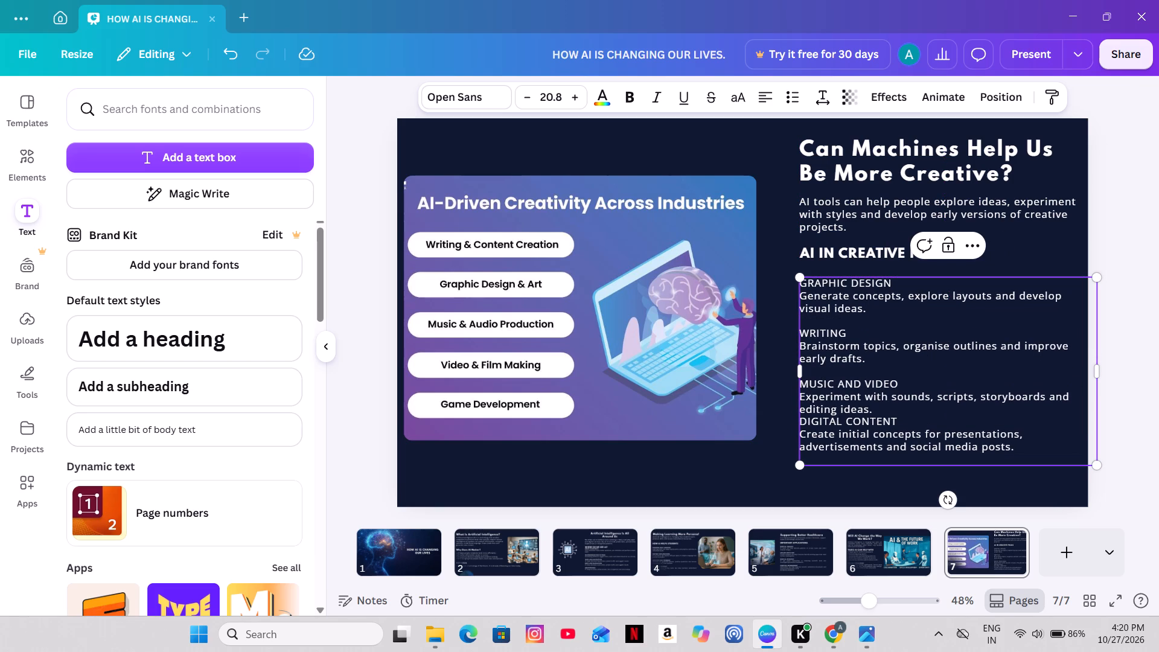
pyautogui.click(884, 410)
pyautogui.hotkey('shift', 'Return')
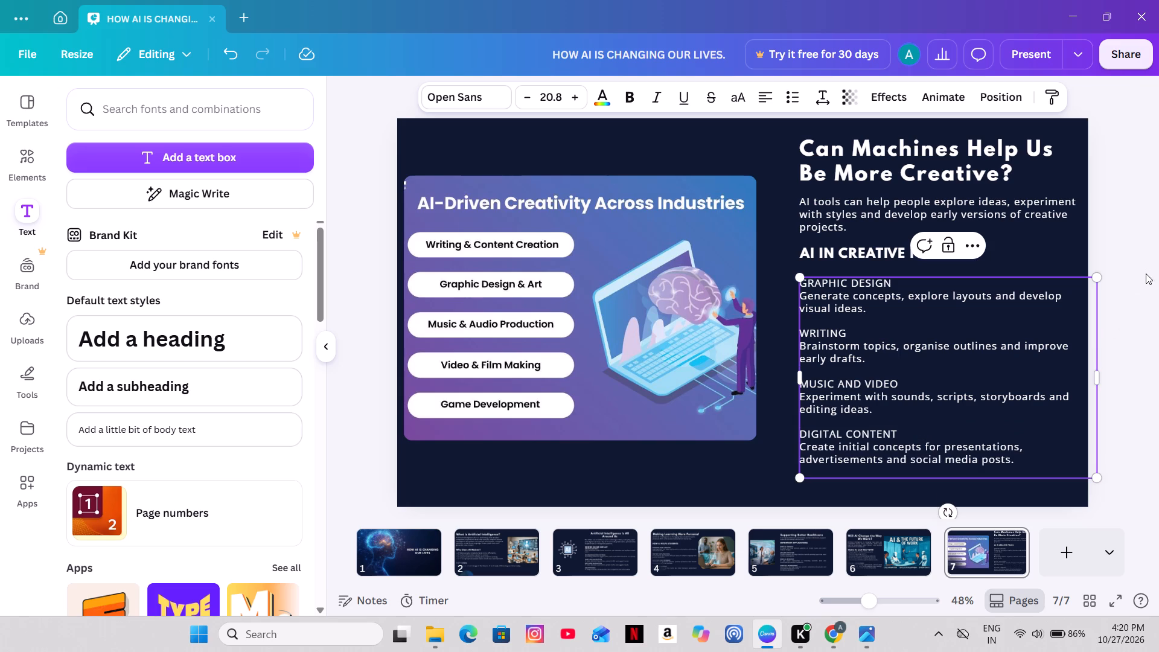
pyautogui.click(1149, 281)
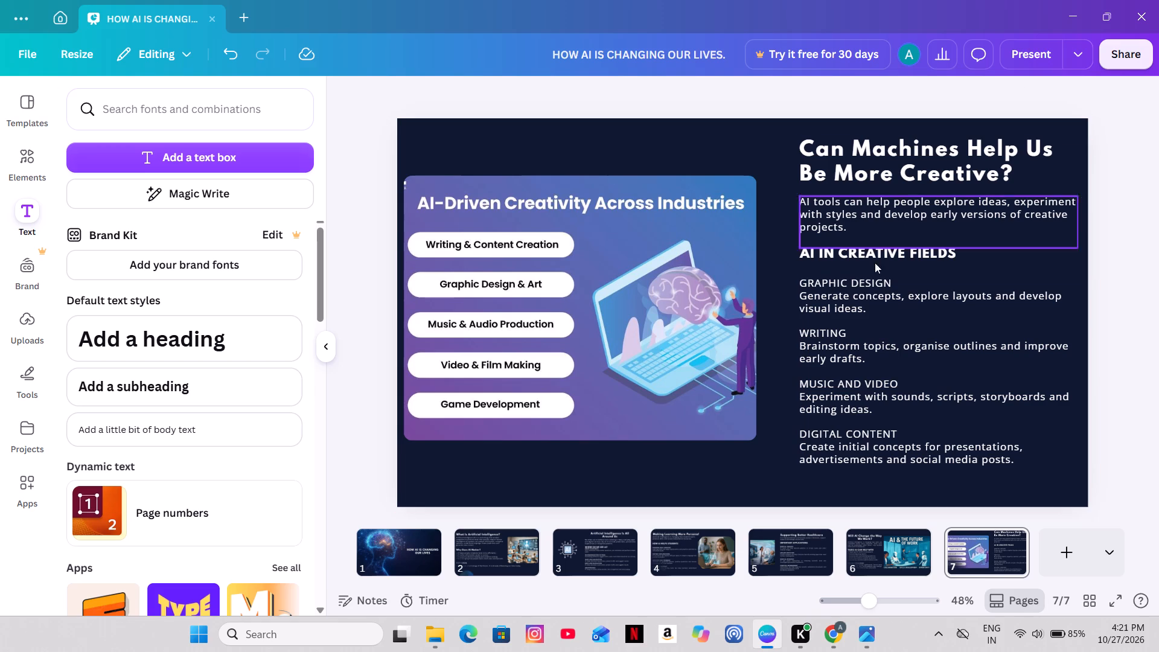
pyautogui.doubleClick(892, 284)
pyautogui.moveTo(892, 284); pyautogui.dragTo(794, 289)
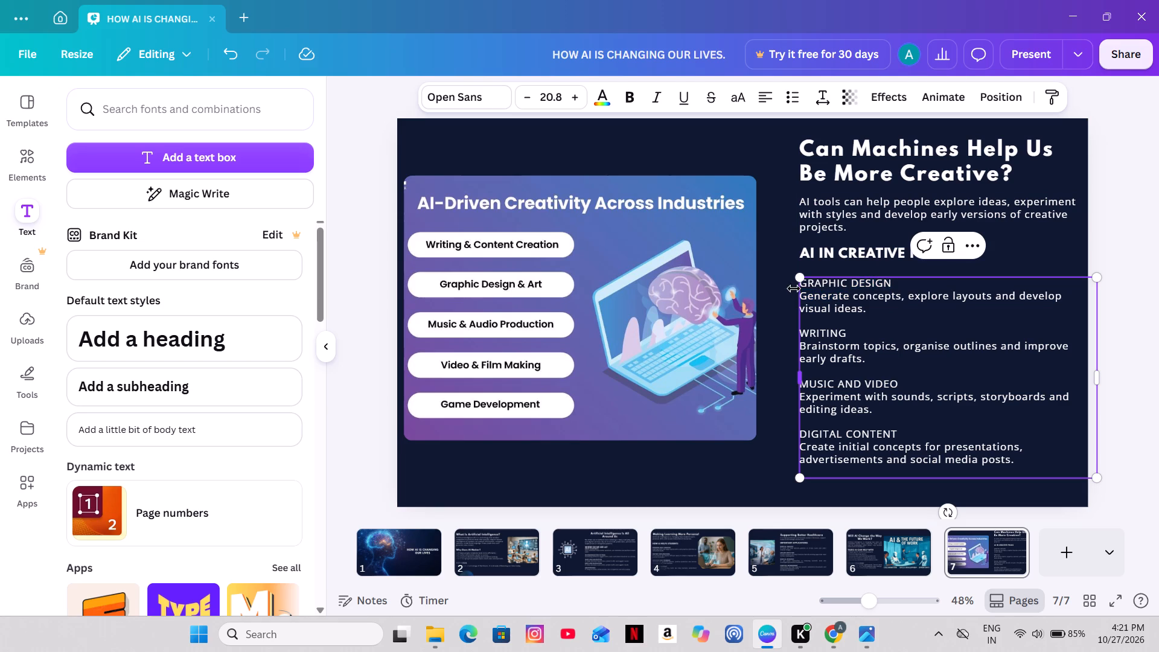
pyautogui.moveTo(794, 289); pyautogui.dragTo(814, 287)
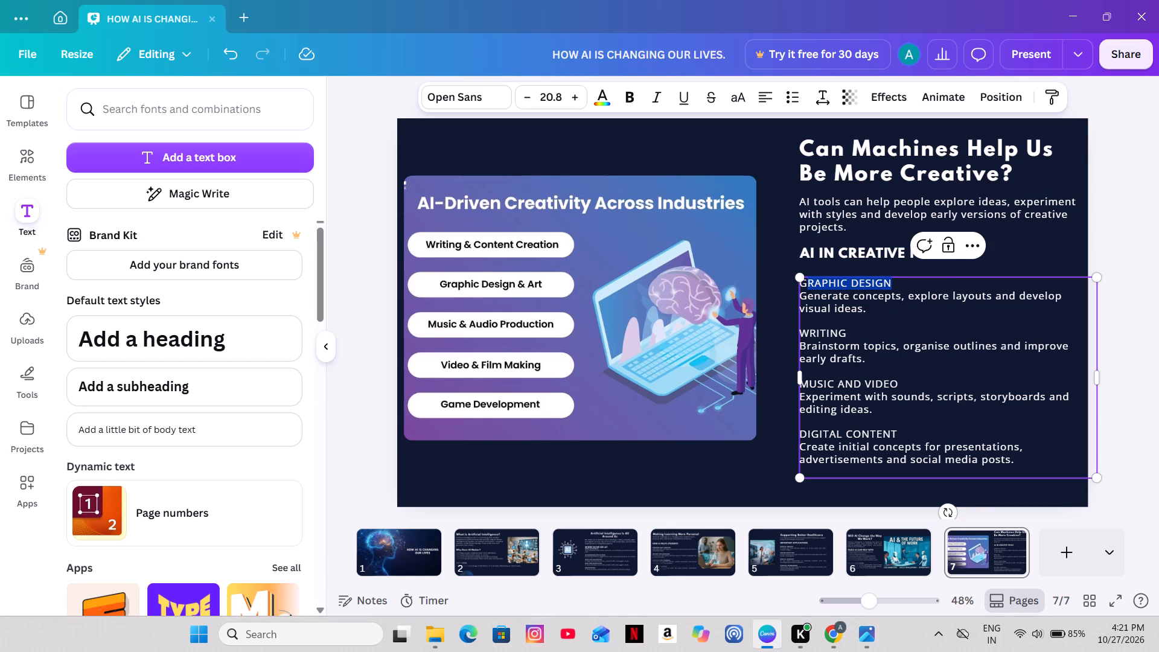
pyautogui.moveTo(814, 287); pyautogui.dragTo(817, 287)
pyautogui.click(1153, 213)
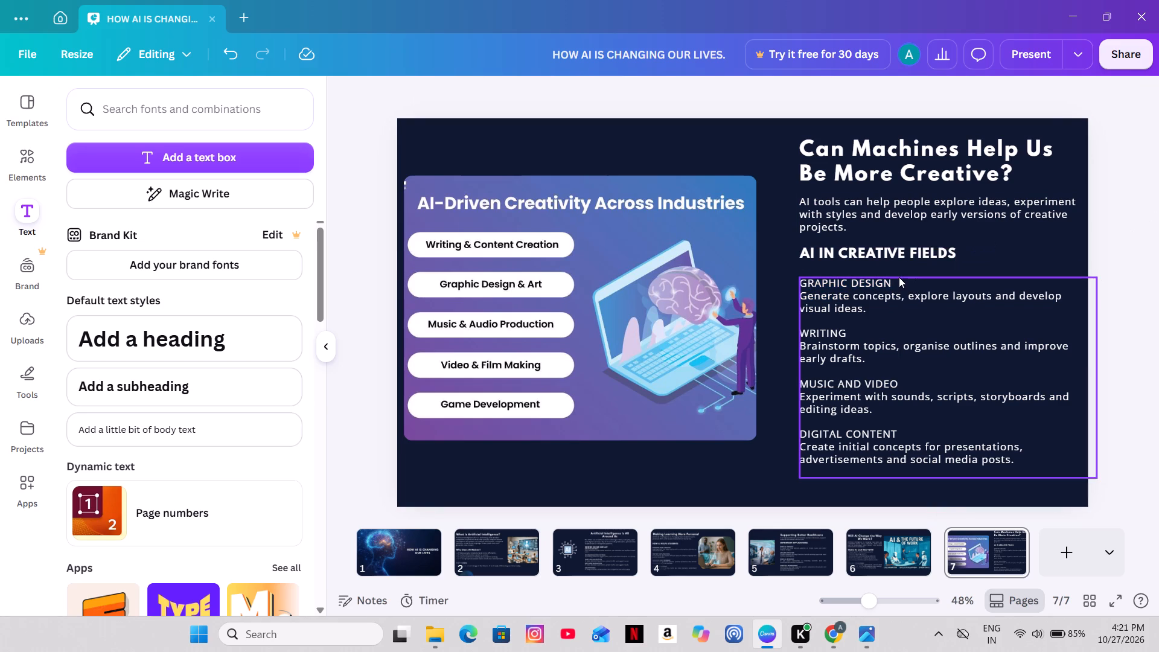
# Make the labels GRAPHIC DESIGN, WRITING, MUSIC AND VIDEO and DIGITAL CONTENT bold.
pyautogui.doubleClick(896, 286)
pyautogui.moveTo(898, 286); pyautogui.dragTo(787, 287)
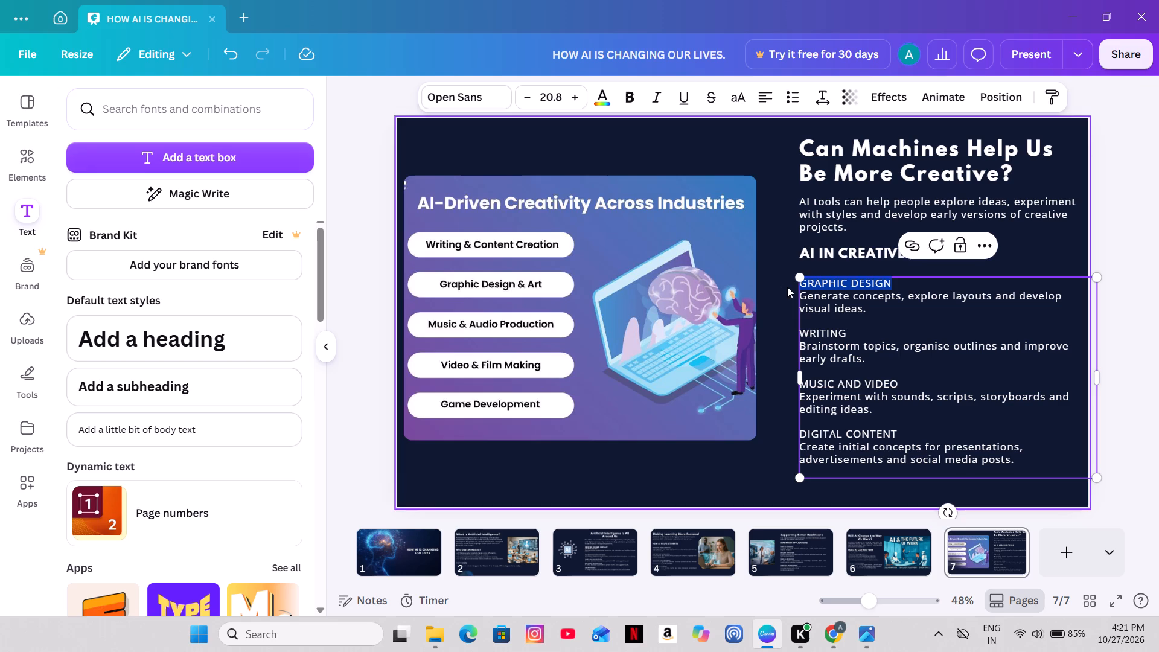
pyautogui.click(636, 100)
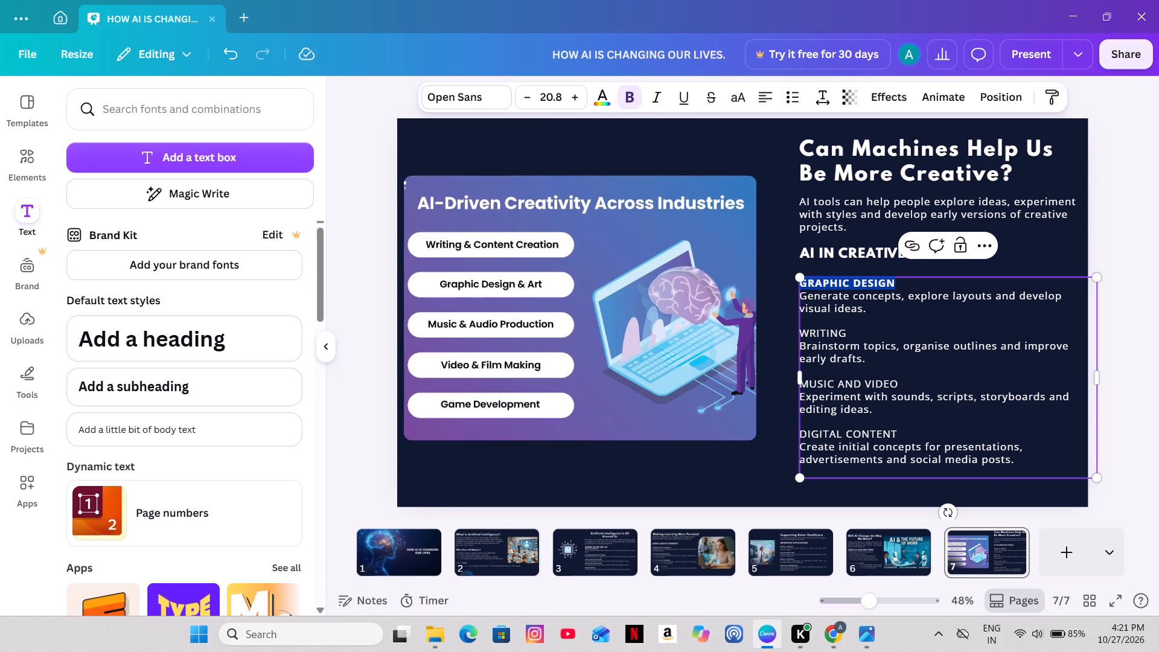
pyautogui.moveTo(848, 334); pyautogui.dragTo(788, 331)
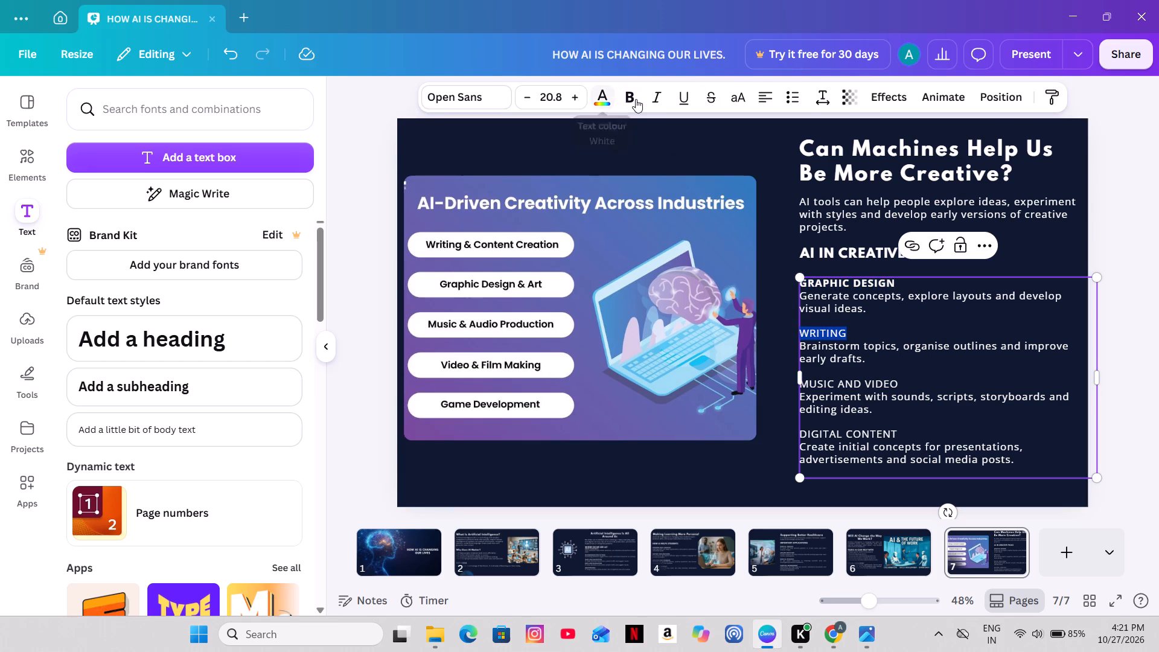
pyautogui.click(636, 100)
pyautogui.click(913, 375)
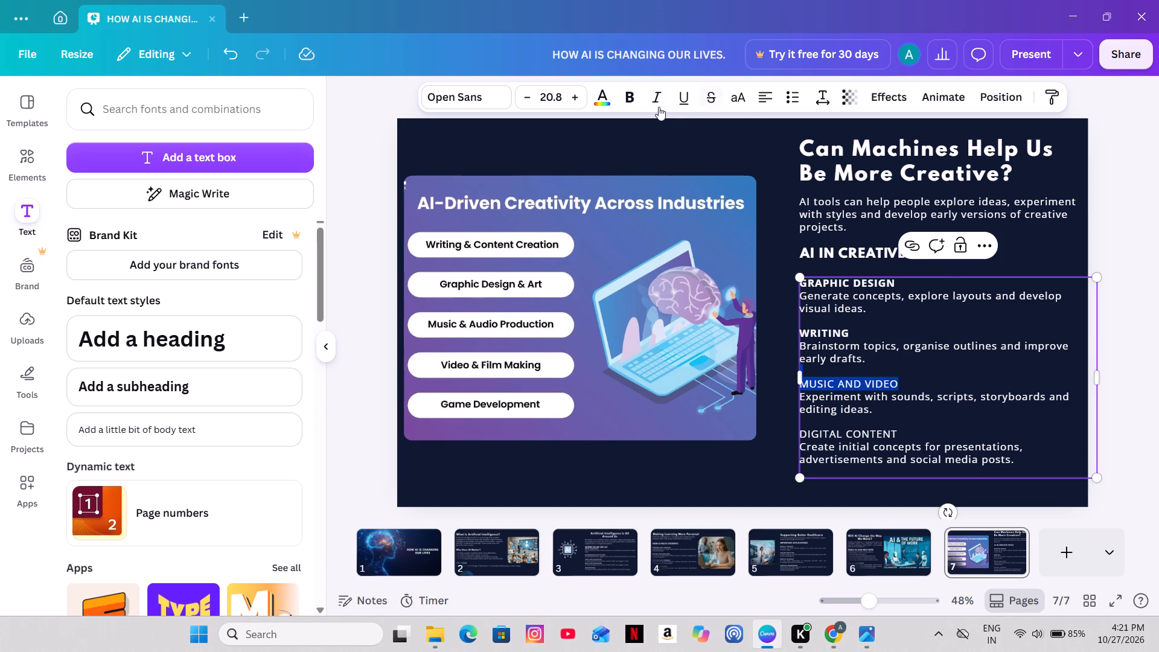
pyautogui.click(633, 100)
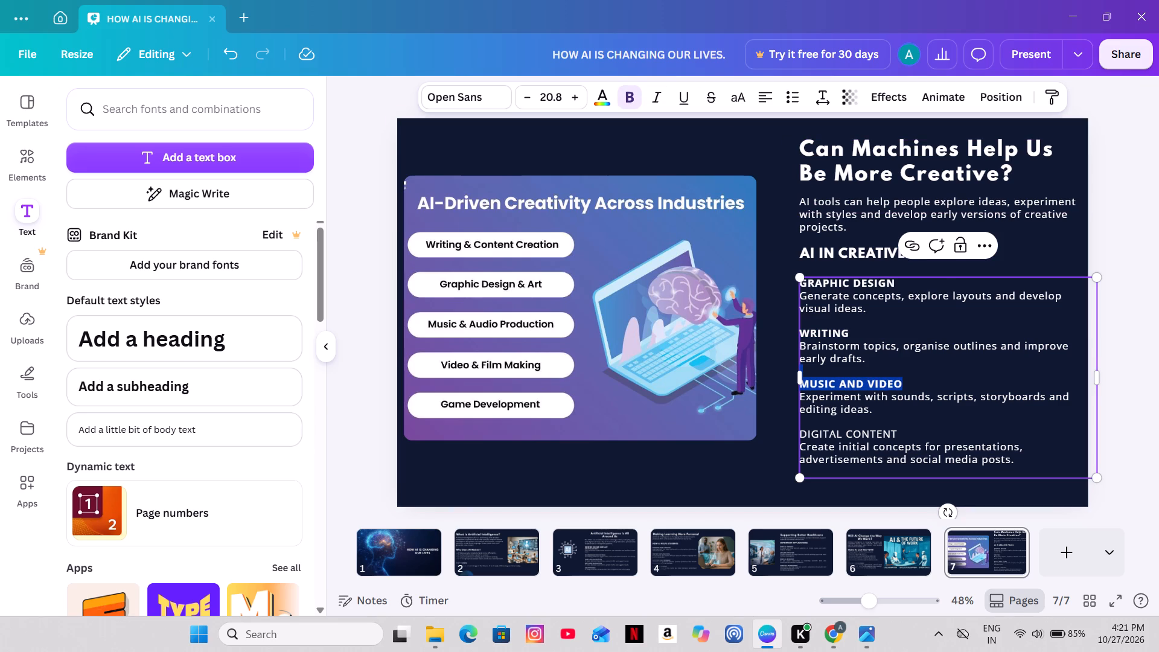
pyautogui.moveTo(902, 431); pyautogui.dragTo(788, 433)
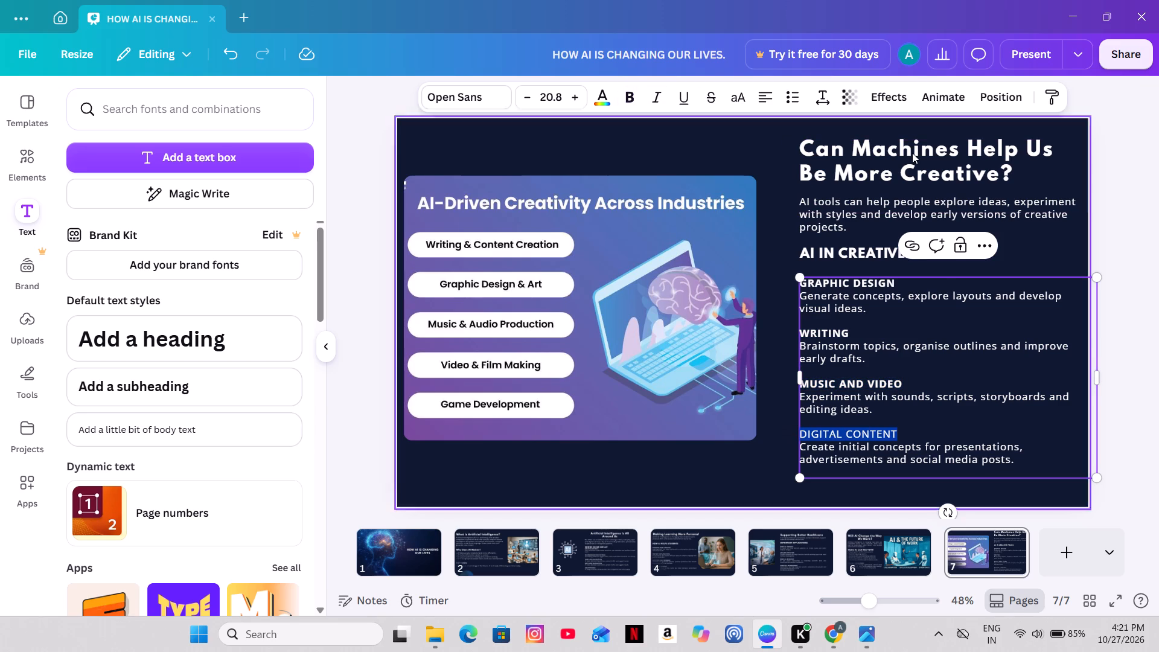
pyautogui.click(621, 93)
pyautogui.click(1130, 205)
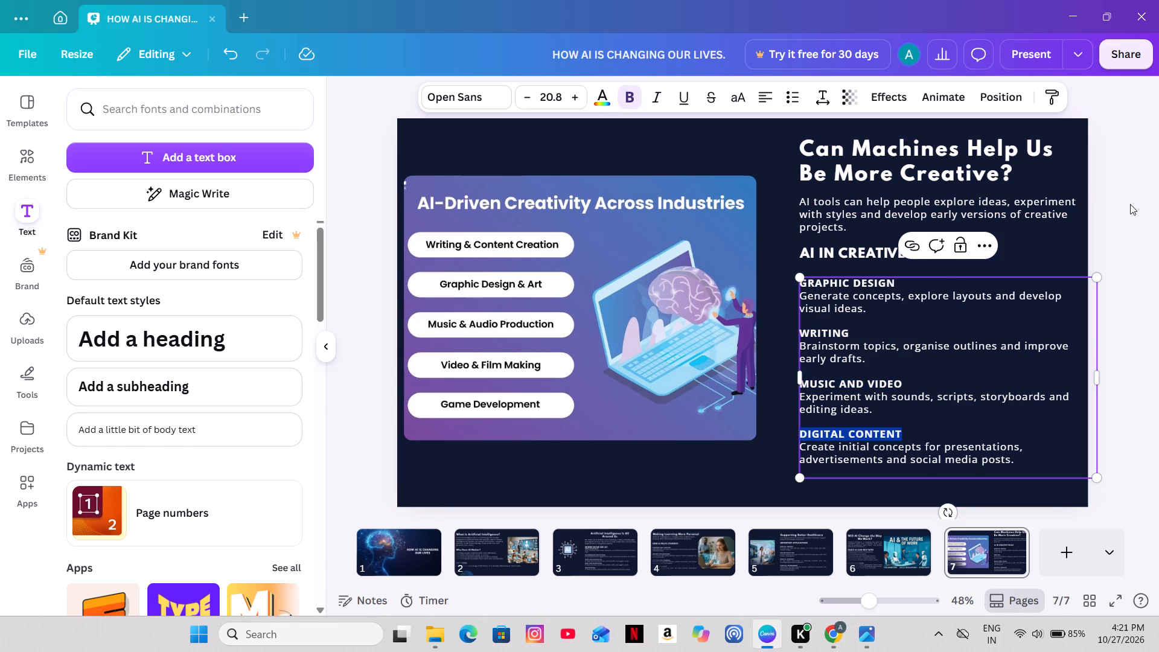
# Move the creative fields text block up directly beneath the "AI IN CREATIVE FIELDS" subheading, keeping the left edges aligned.
pyautogui.moveTo(843, 432); pyautogui.dragTo(839, 414)
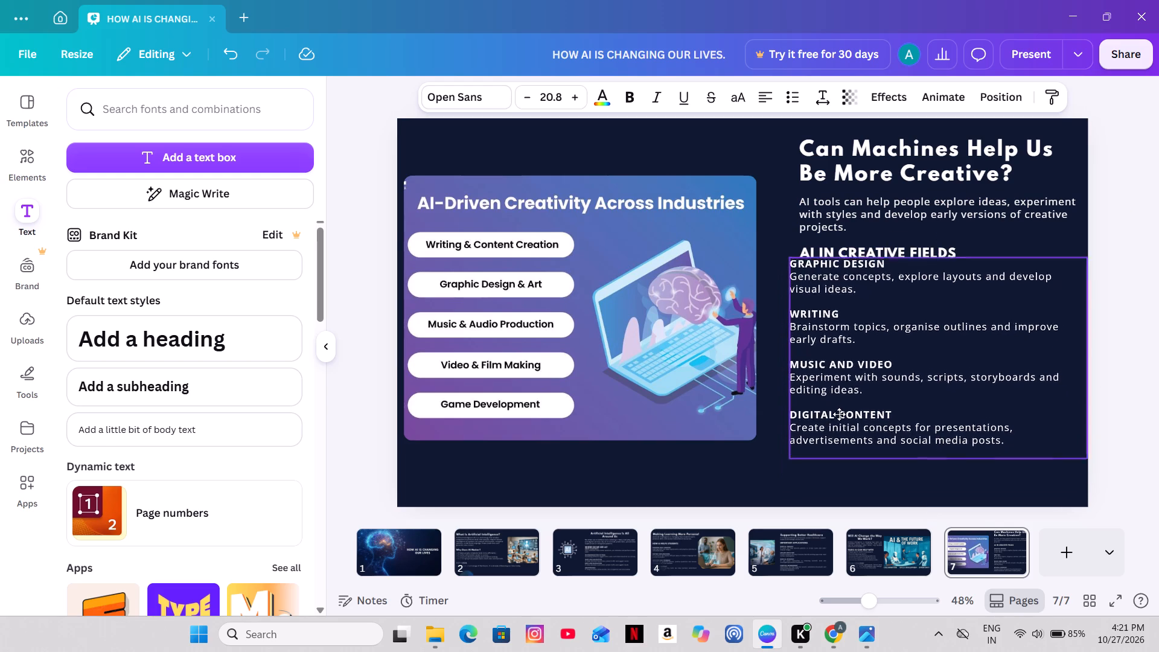
pyautogui.moveTo(839, 414); pyautogui.dragTo(843, 419)
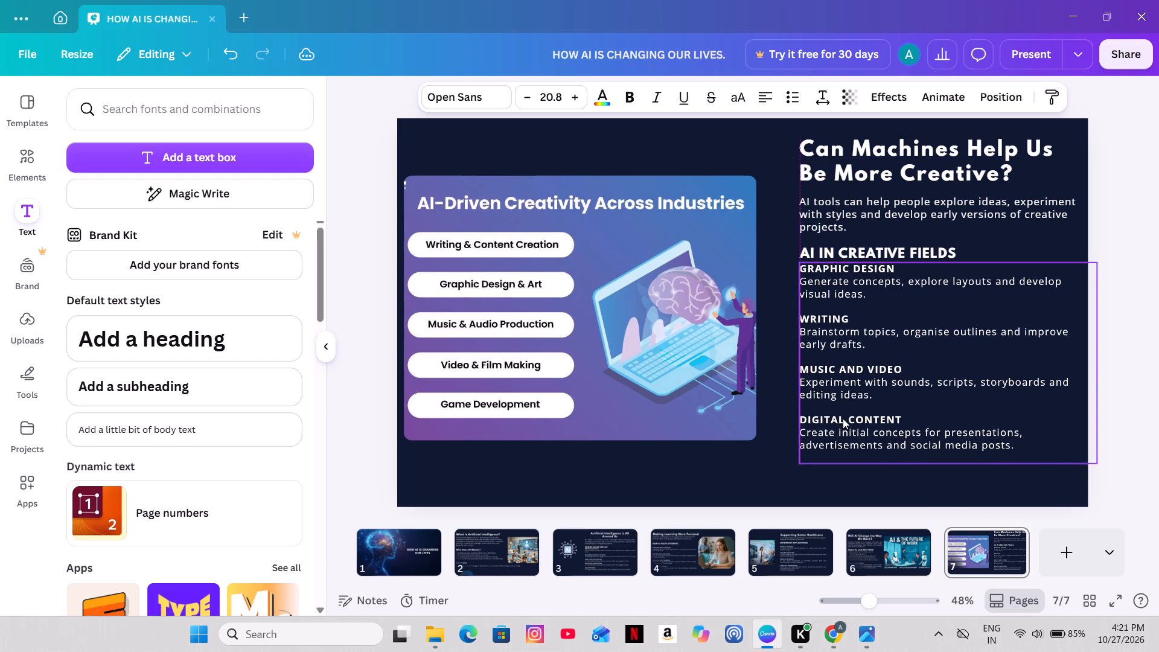
pyautogui.click(1146, 342)
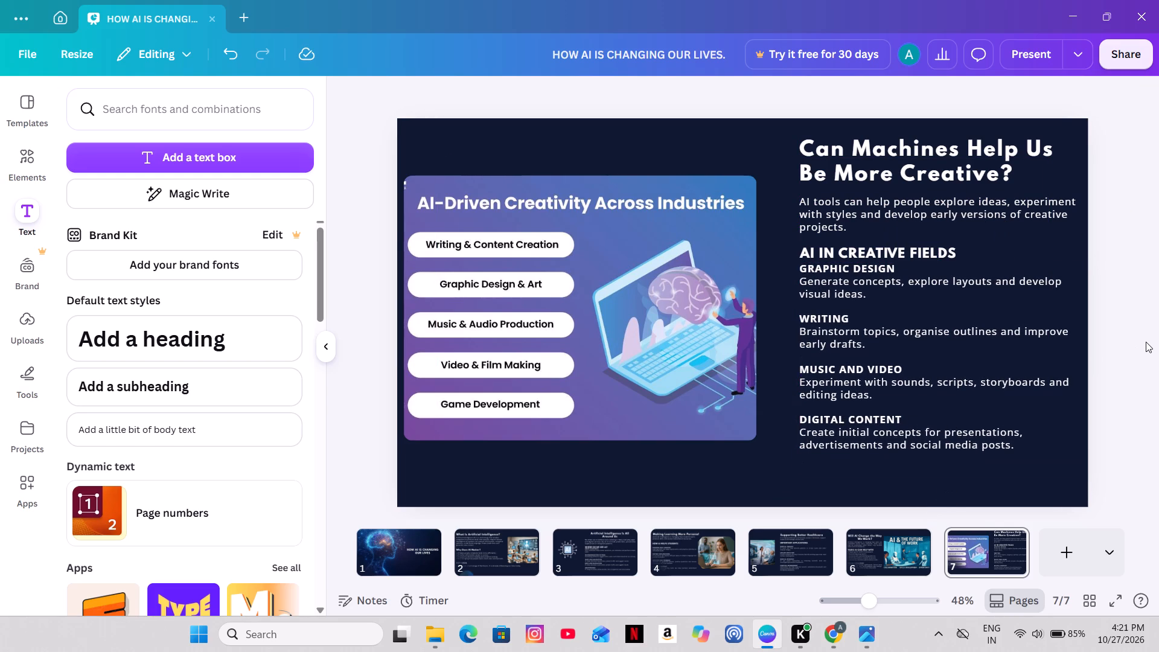
# Nudge the creative fields text block down slightly to leave a small gap under the "AI IN CREATIVE FIELDS" subheading.
pyautogui.click(907, 382)
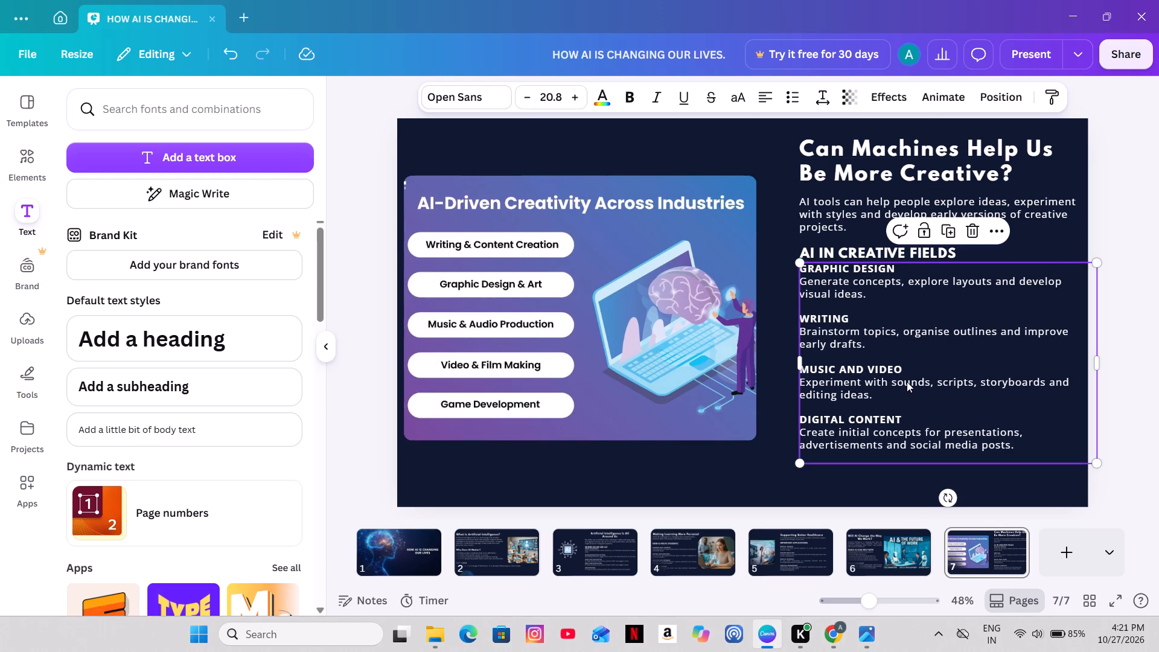
pyautogui.press('Down')
pyautogui.press('Down')
pyautogui.press('Down')
pyautogui.press('Down')
pyautogui.press('Down')
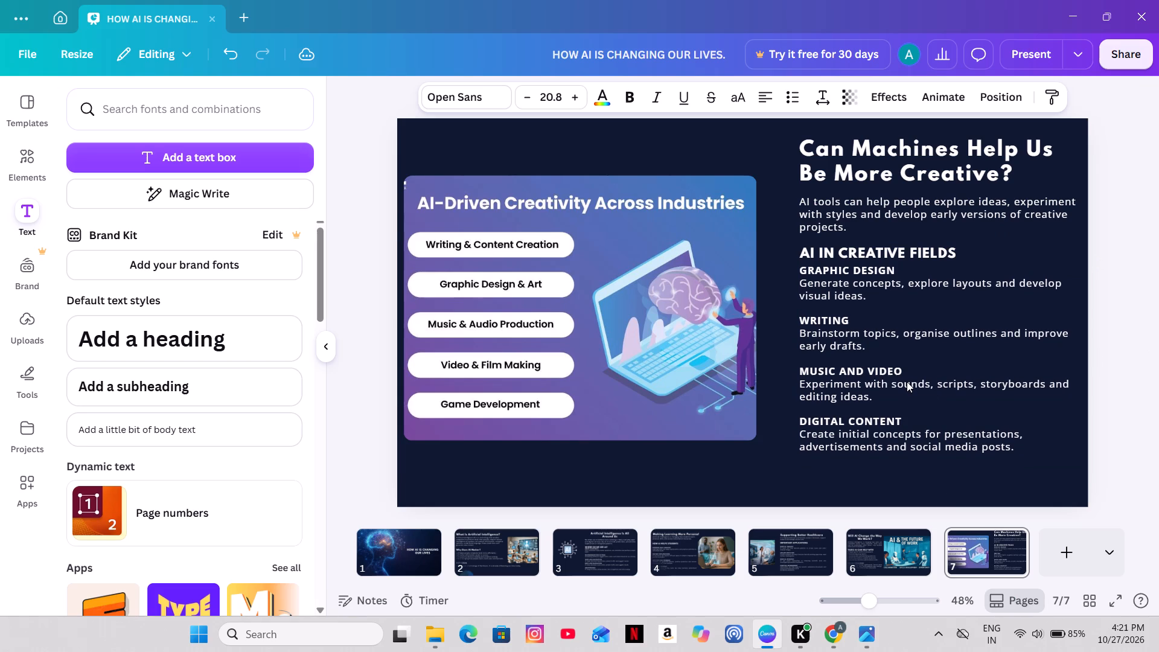
pyautogui.press('Down')
pyautogui.press('Down')
pyautogui.press('Down')
pyautogui.press('Down')
pyautogui.press('Down')
pyautogui.press('Down')
pyautogui.press('Down')
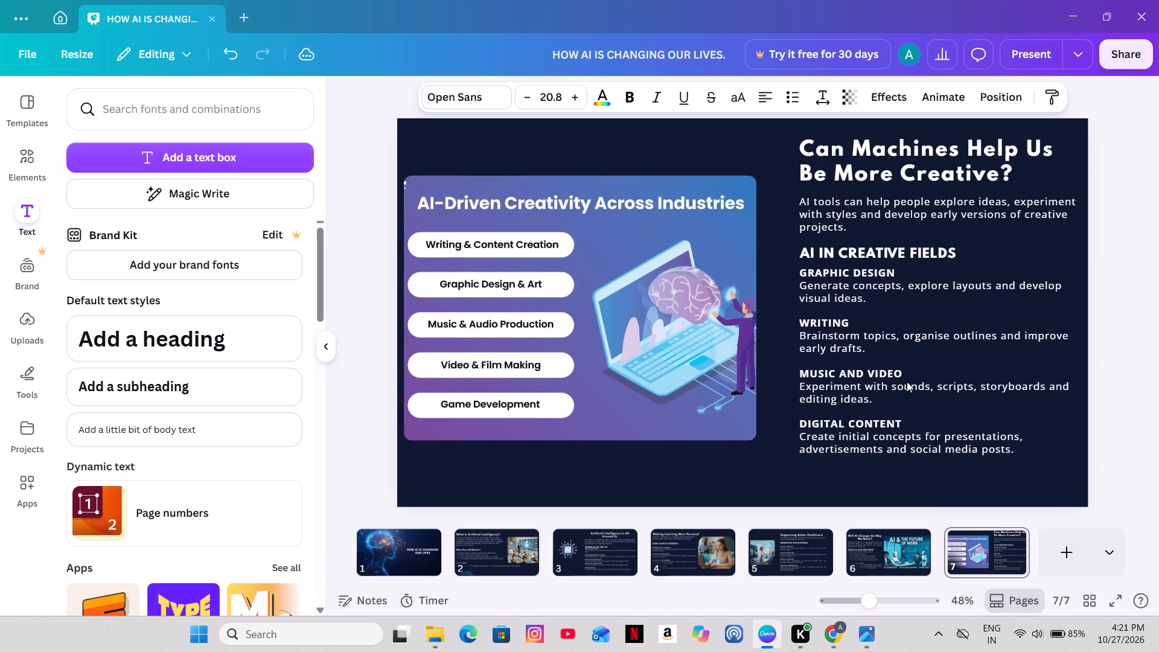
pyautogui.click(1131, 241)
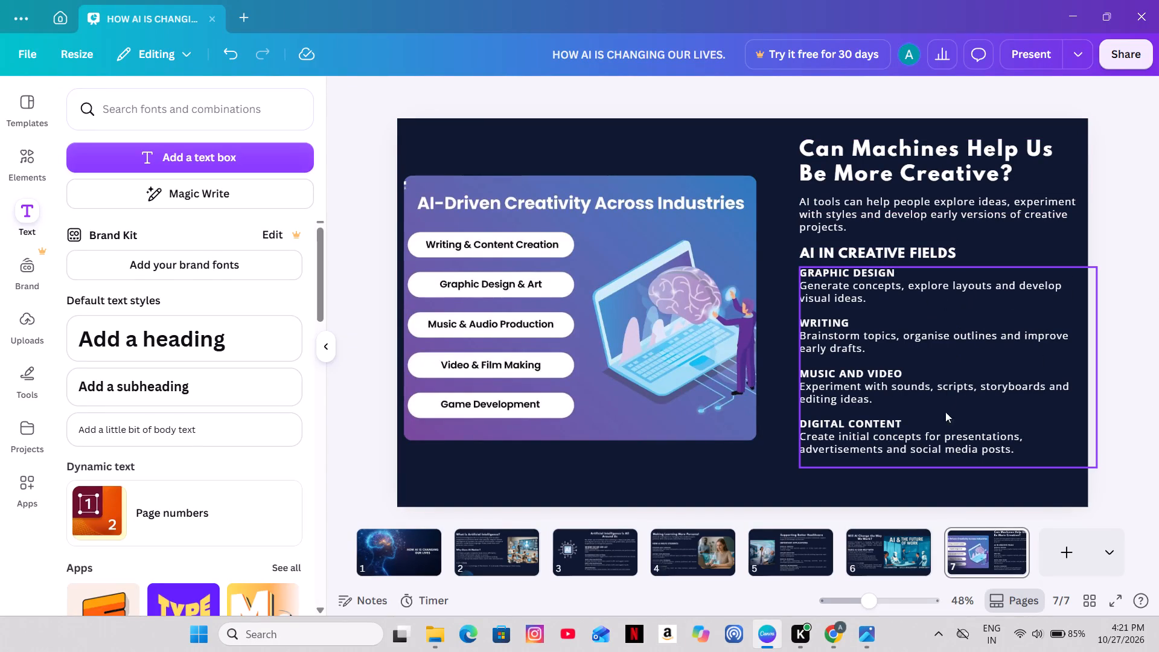
# Nudge the creative fields text block further down to widen the gap beneath the "AI IN CREATIVE FIELDS" subheading.
pyautogui.click(907, 376)
pyautogui.press('Down')
pyautogui.press('Down')
pyautogui.press('Down')
pyautogui.press('Down')
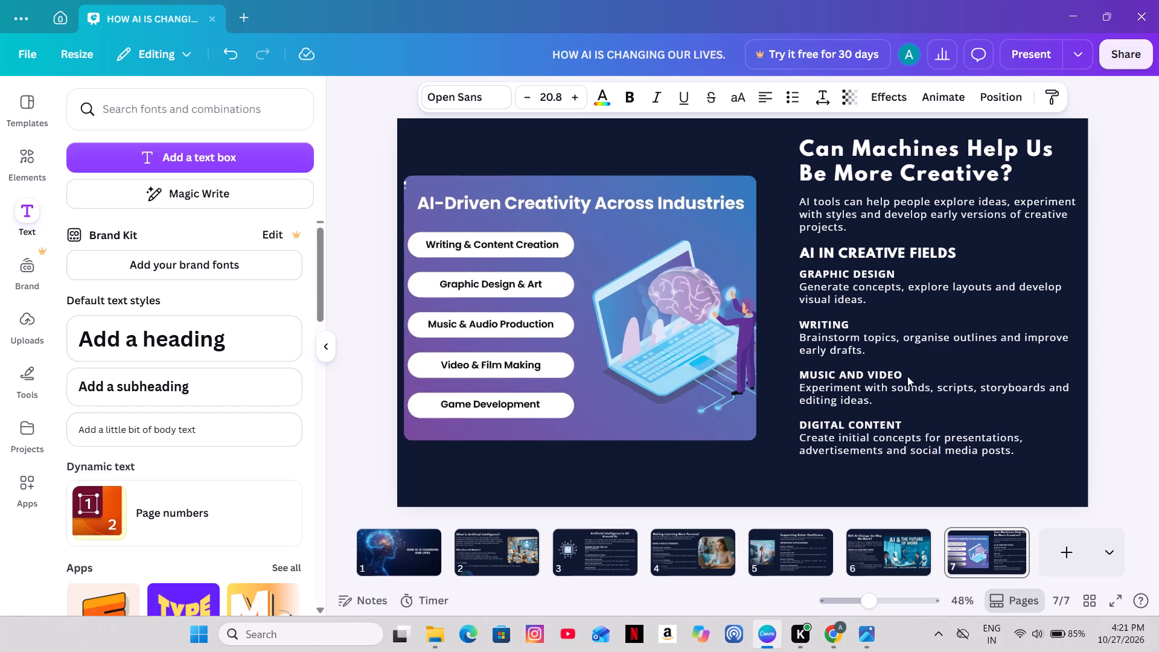
pyautogui.press('Down')
pyautogui.press('Down')
pyautogui.press('Down')
pyautogui.press('Down')
pyautogui.press('Down')
pyautogui.press('Down')
pyautogui.press('Down')
pyautogui.press('Down')
pyautogui.press('Down')
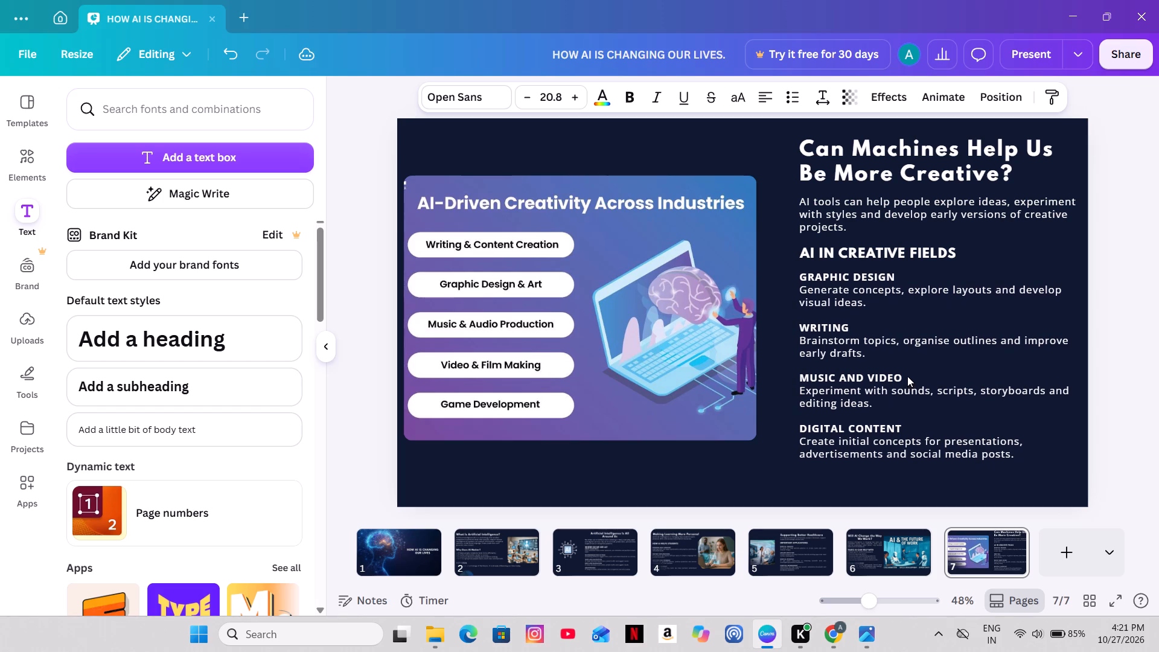
pyautogui.press('Down')
pyautogui.press('Down')
pyautogui.press('Down')
pyautogui.press('Down')
pyautogui.press('Down')
pyautogui.press('Down')
pyautogui.press('Down')
pyautogui.press('Down')
pyautogui.press('Down')
pyautogui.press('Down')
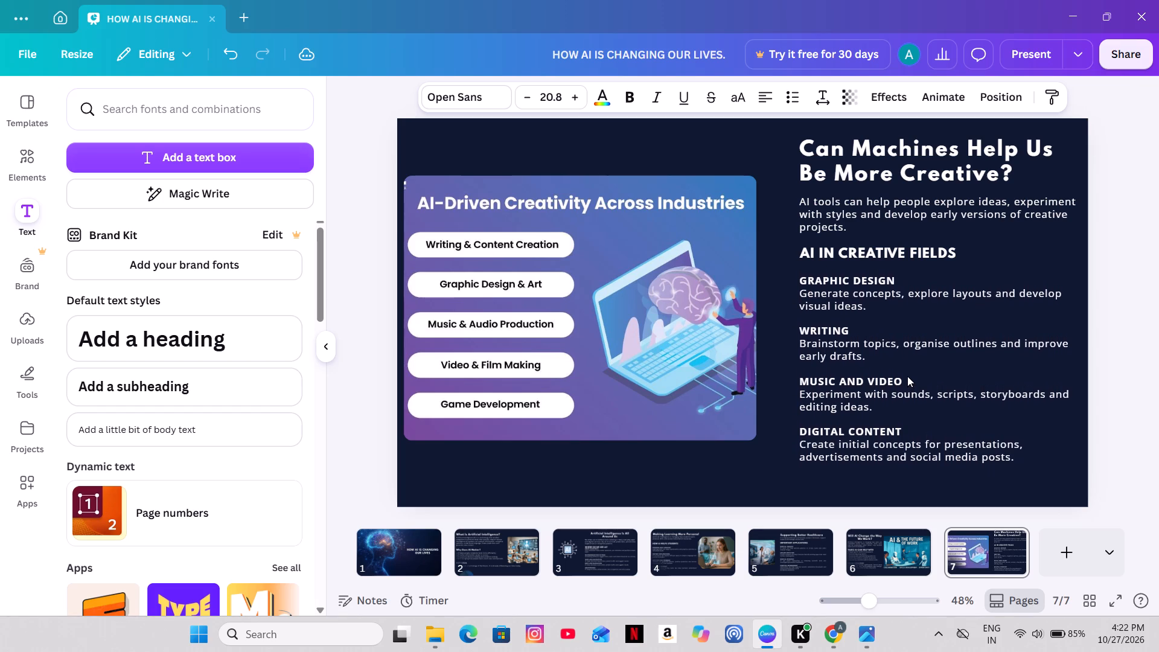
pyautogui.press('Down')
pyautogui.press('Down')
pyautogui.press('Down')
pyautogui.press('Down')
pyautogui.press('Down')
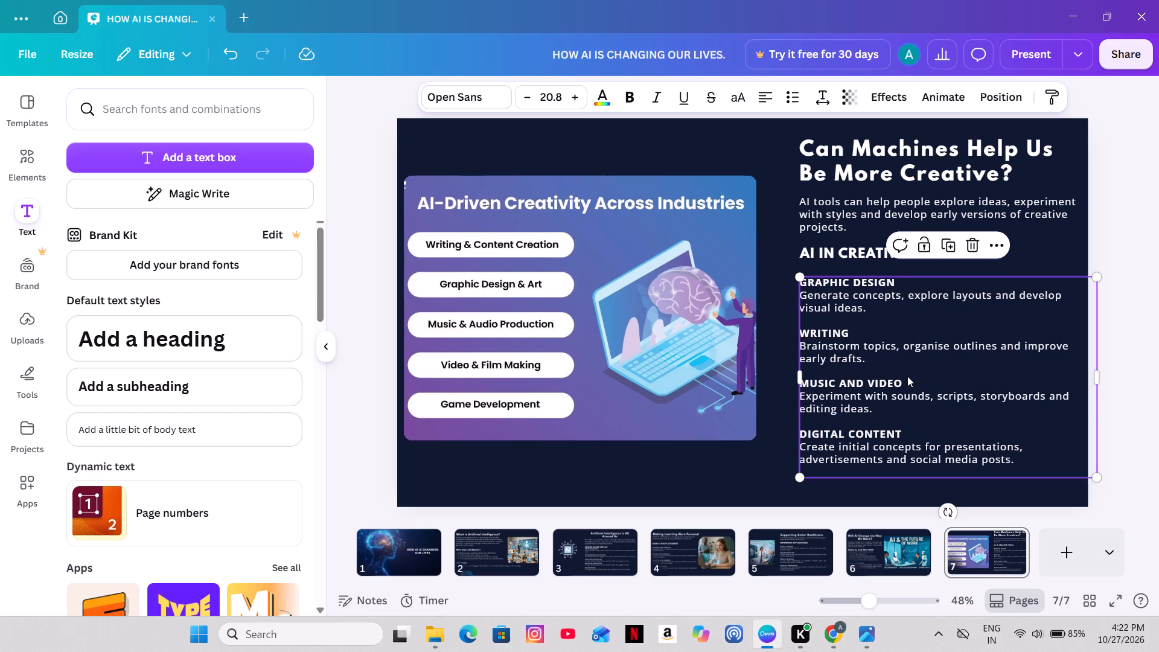
pyautogui.click(1158, 321)
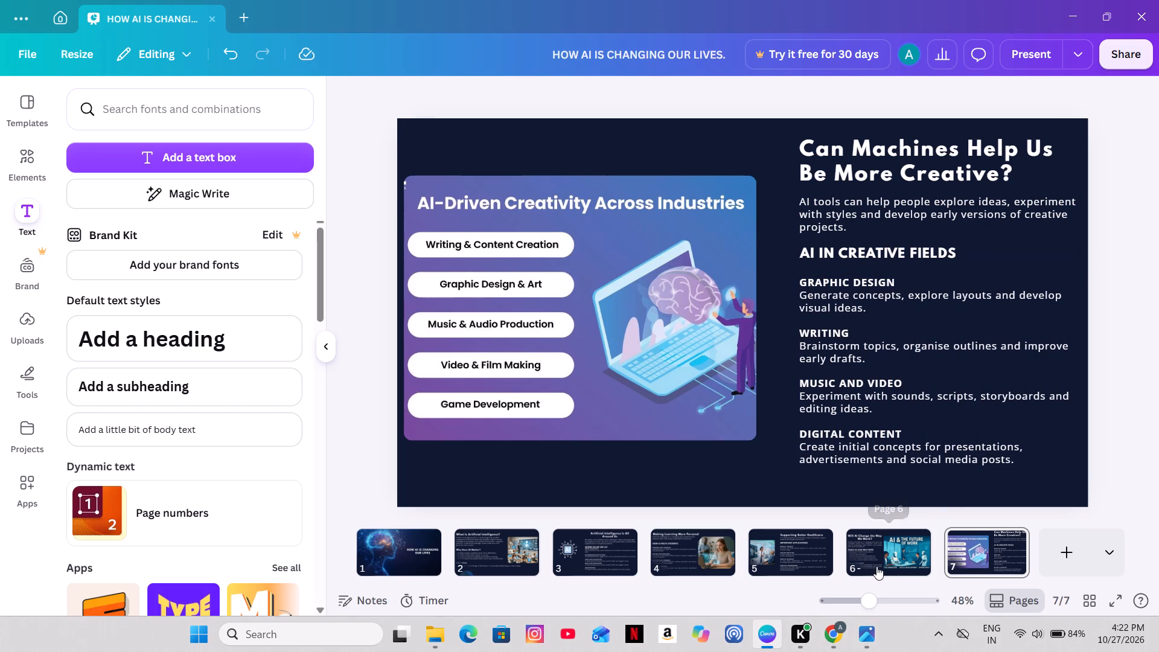
# Review the layouts of pages 6, 5, 4 and 3, and return to page 7.
pyautogui.doubleClick(898, 540)
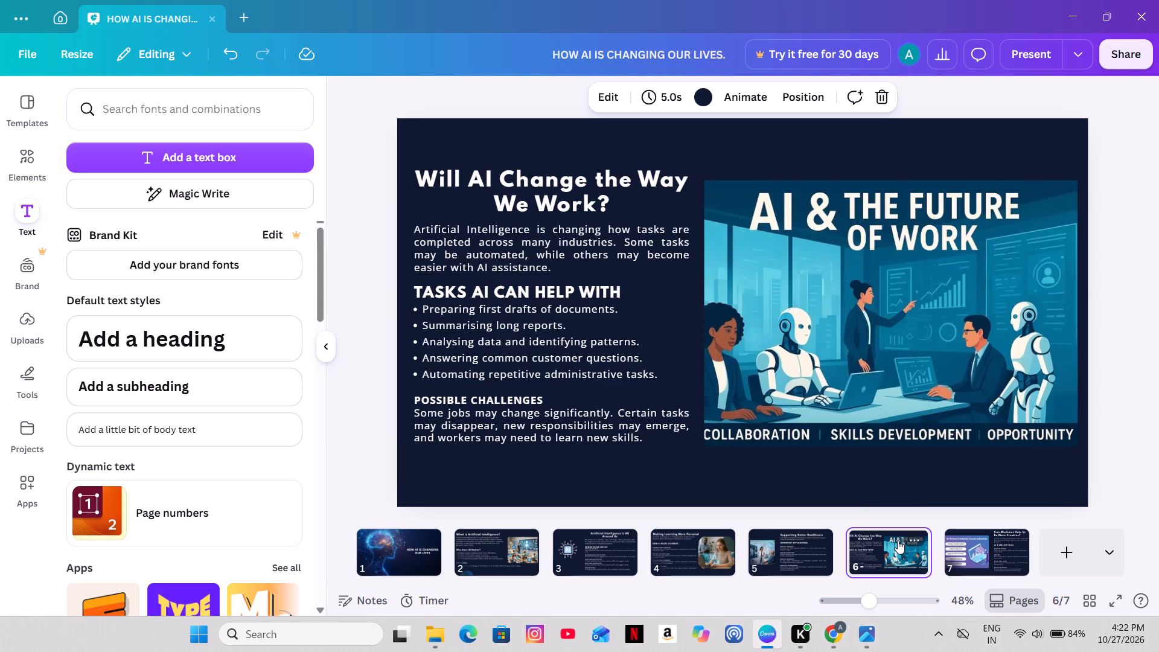
pyautogui.click(803, 549)
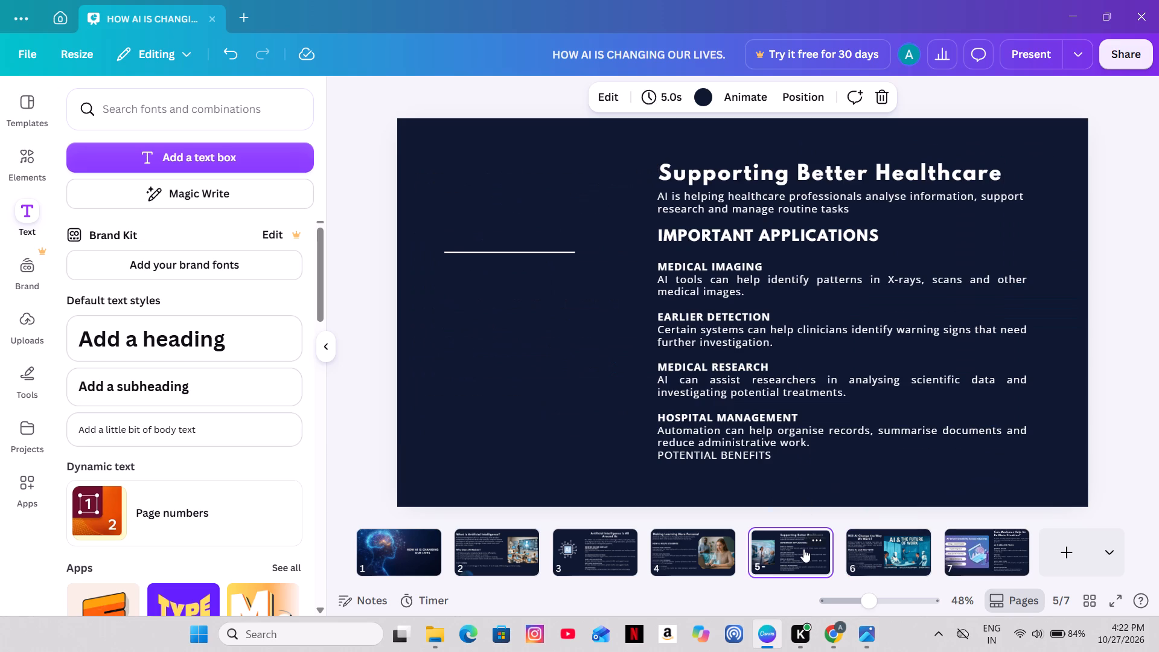
pyautogui.click(687, 557)
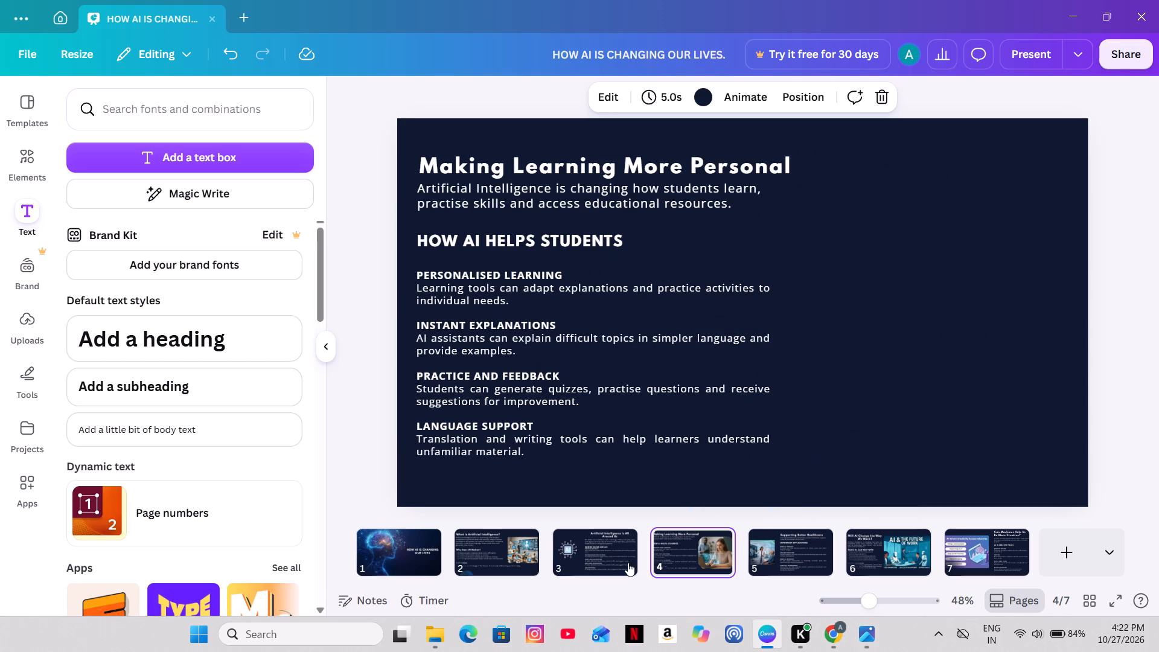
pyautogui.click(611, 564)
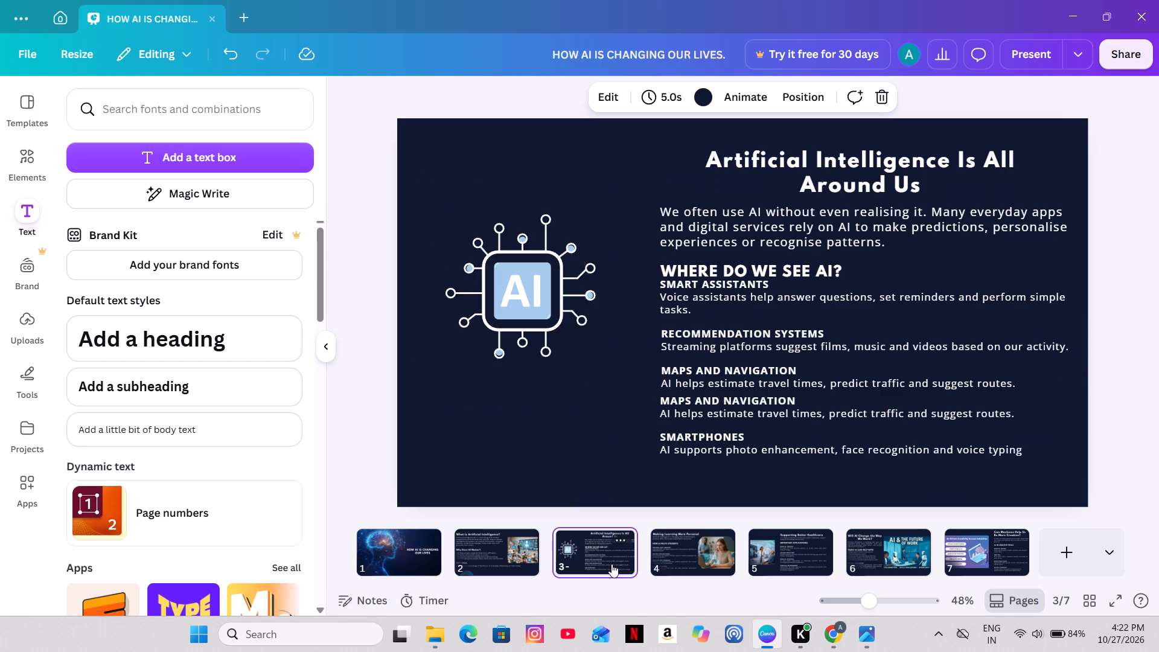
pyautogui.click(979, 555)
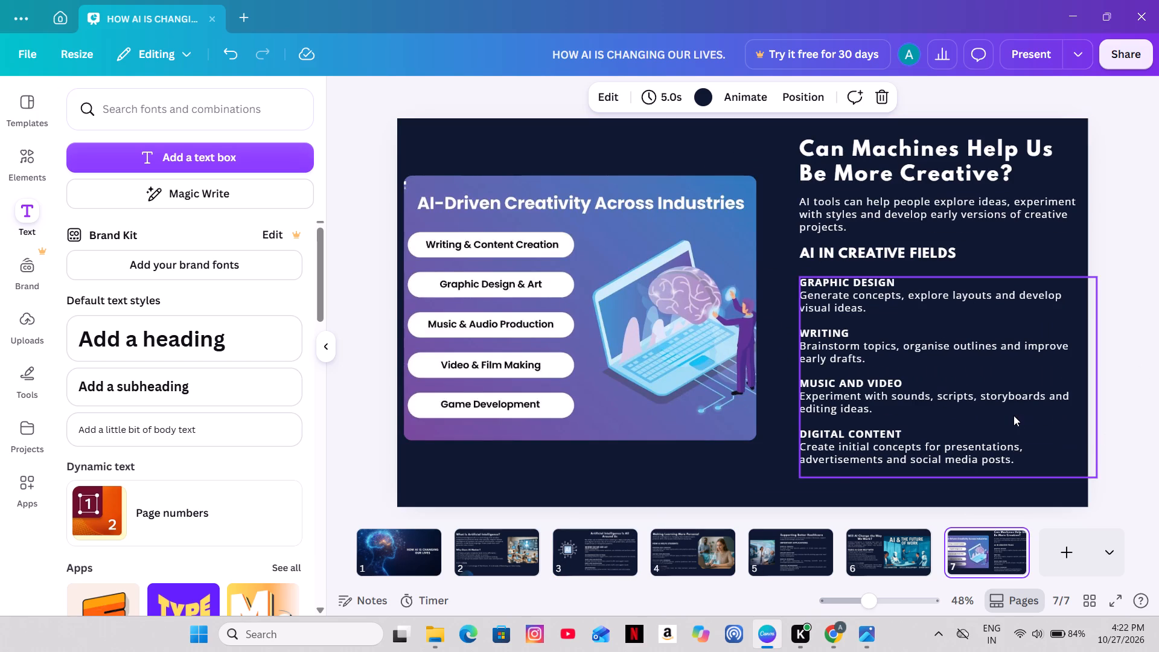
pyautogui.keyDown('ctrl'); pyautogui.scroll(-2, 1014, 415); pyautogui.keyUp('ctrl')
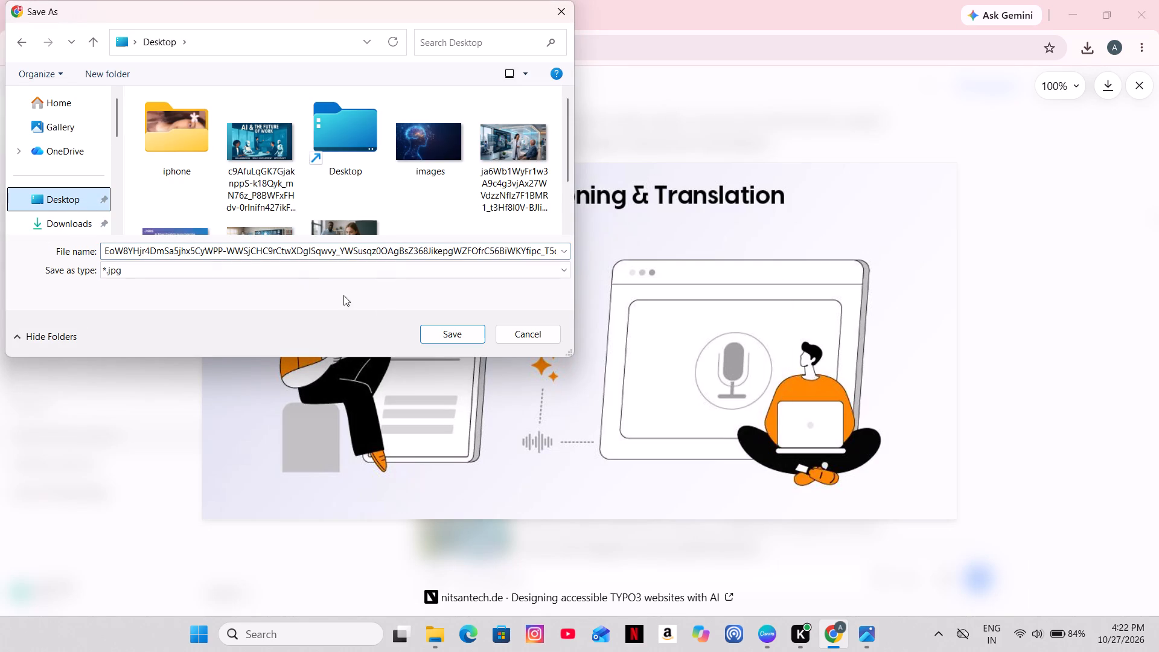
pyautogui.click(448, 332)
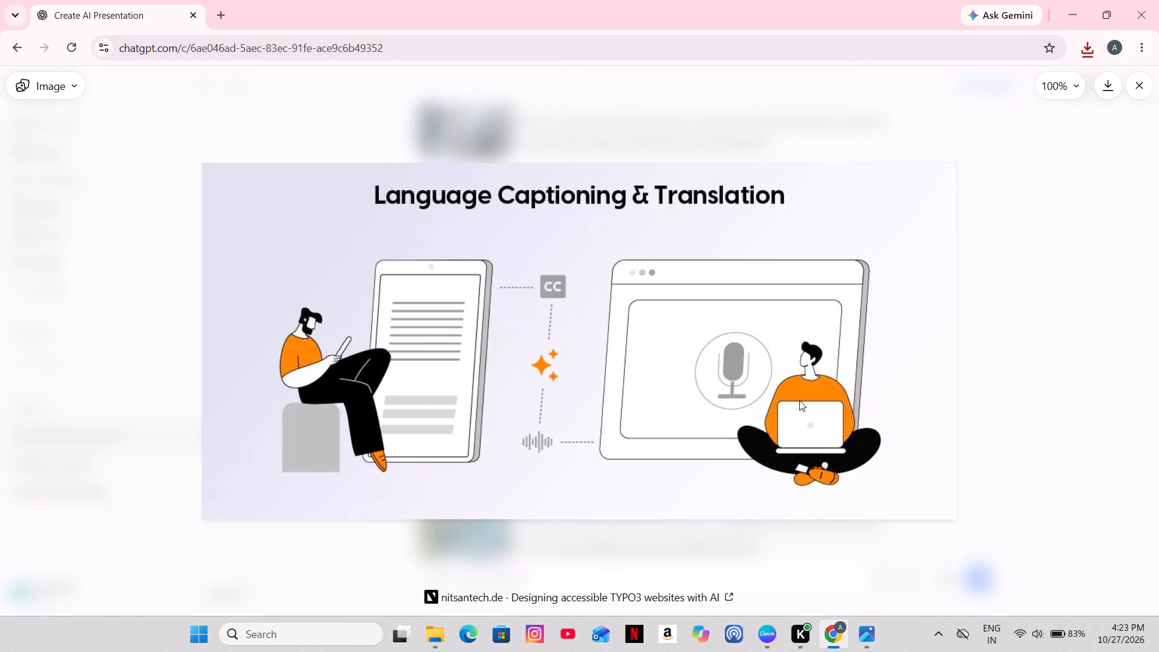
# Place the newly saved Language Captioning & Translation image from the Desktop folder onto the blank page 8 in Canva.
pyautogui.click(770, 628)
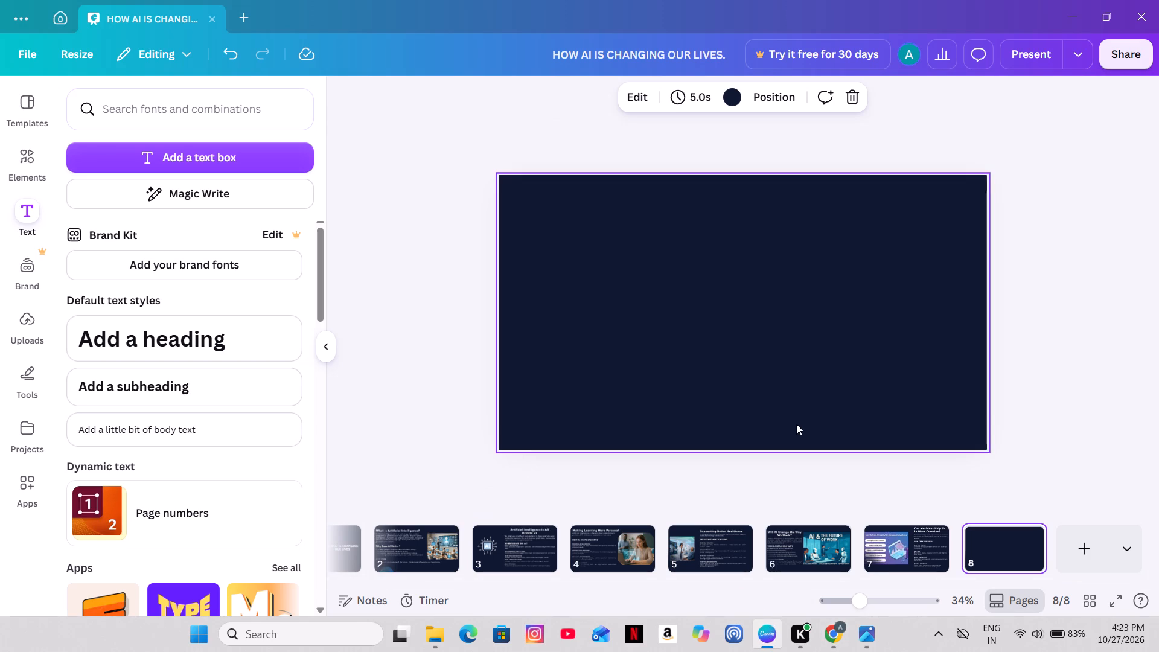
pyautogui.scroll(-2, 994, 359)
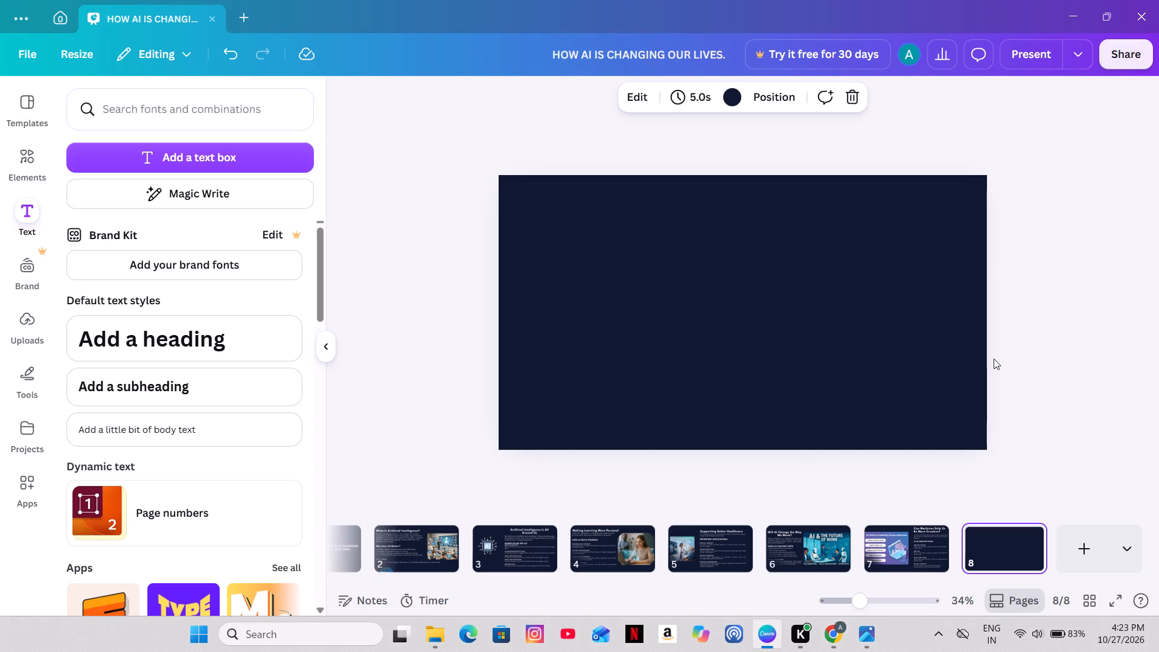
pyautogui.scroll(-3, 994, 359)
pyautogui.scroll(4, 820, 305)
pyautogui.scroll(-4, 820, 304)
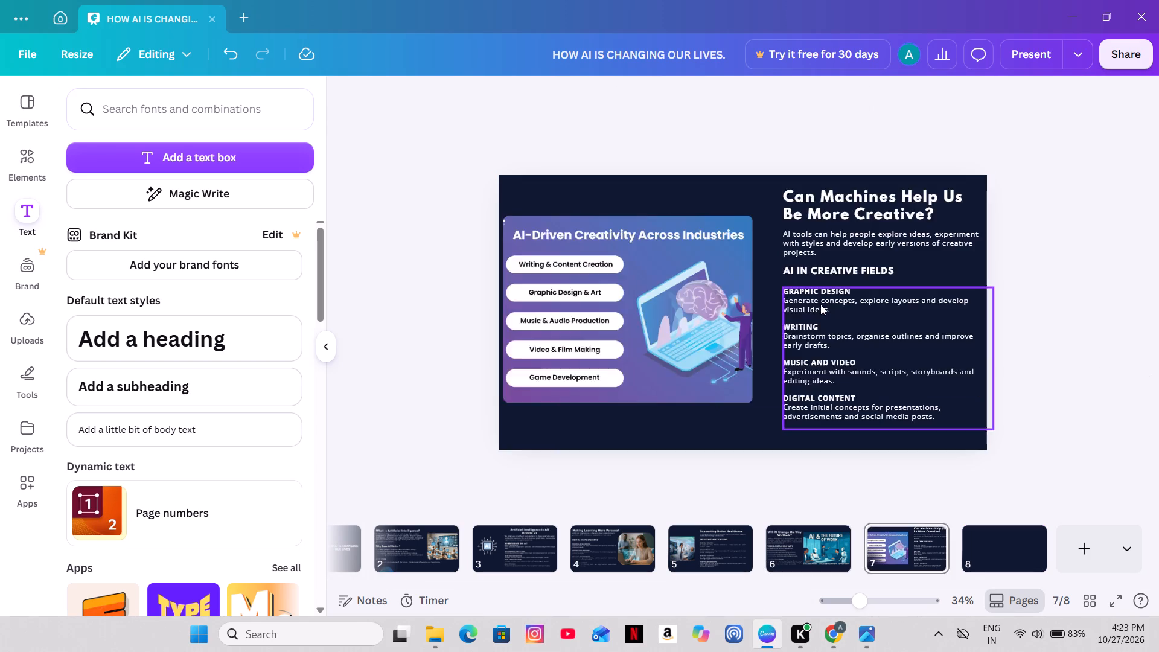
pyautogui.scroll(-3, 820, 304)
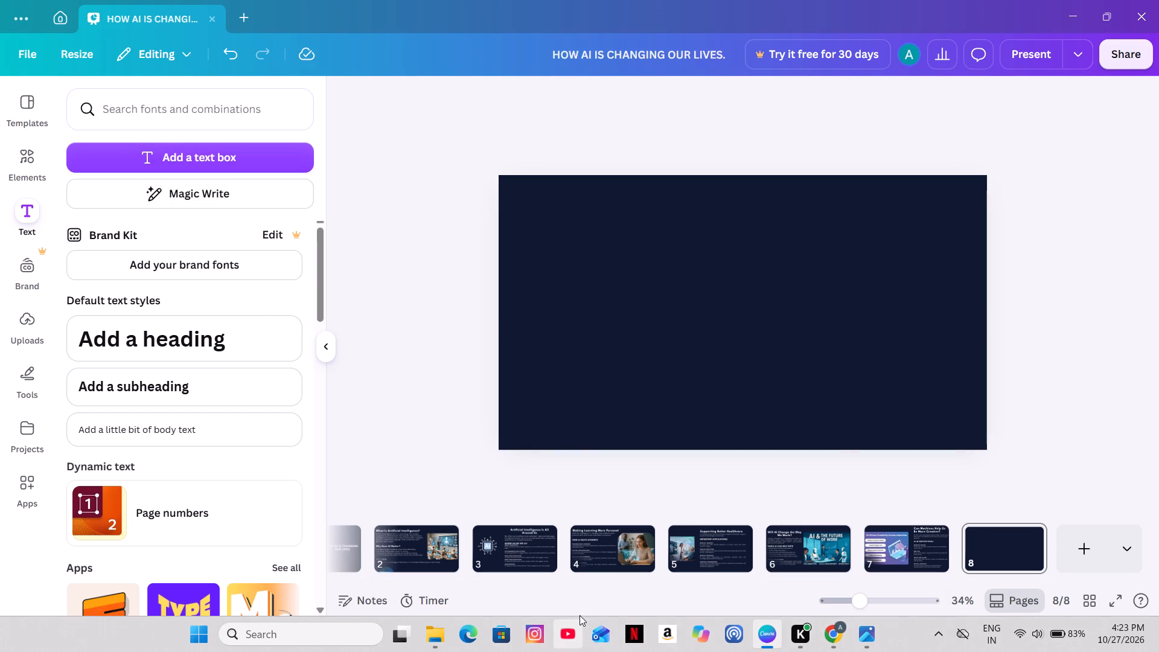
pyautogui.click(438, 636)
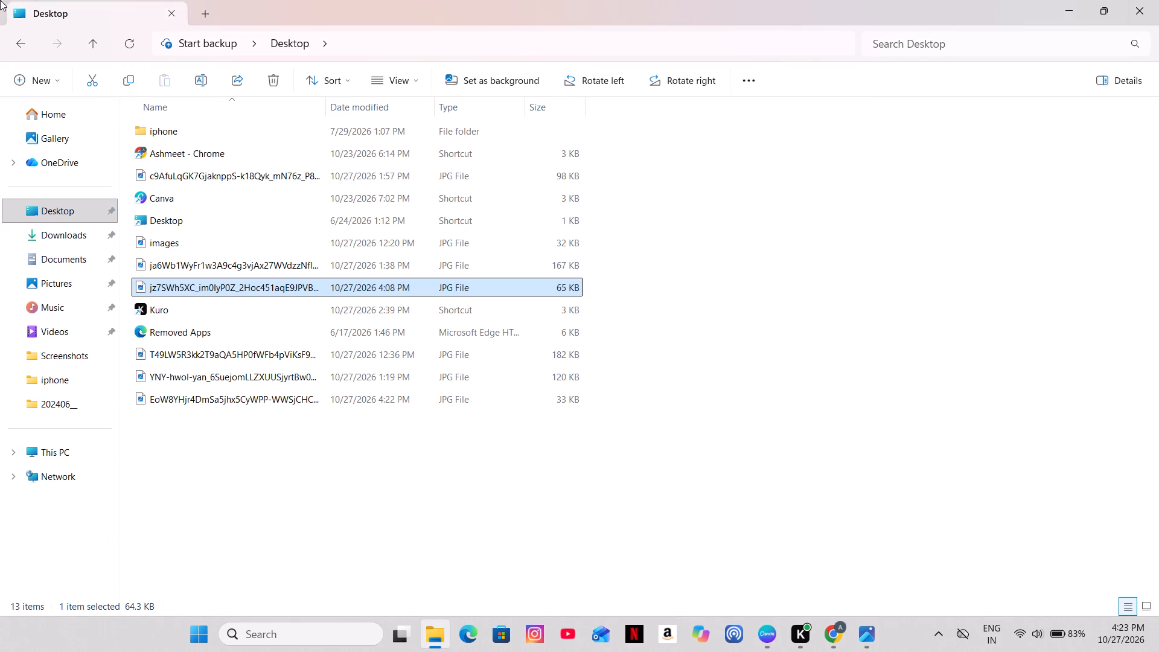
pyautogui.tripleClick(207, 406)
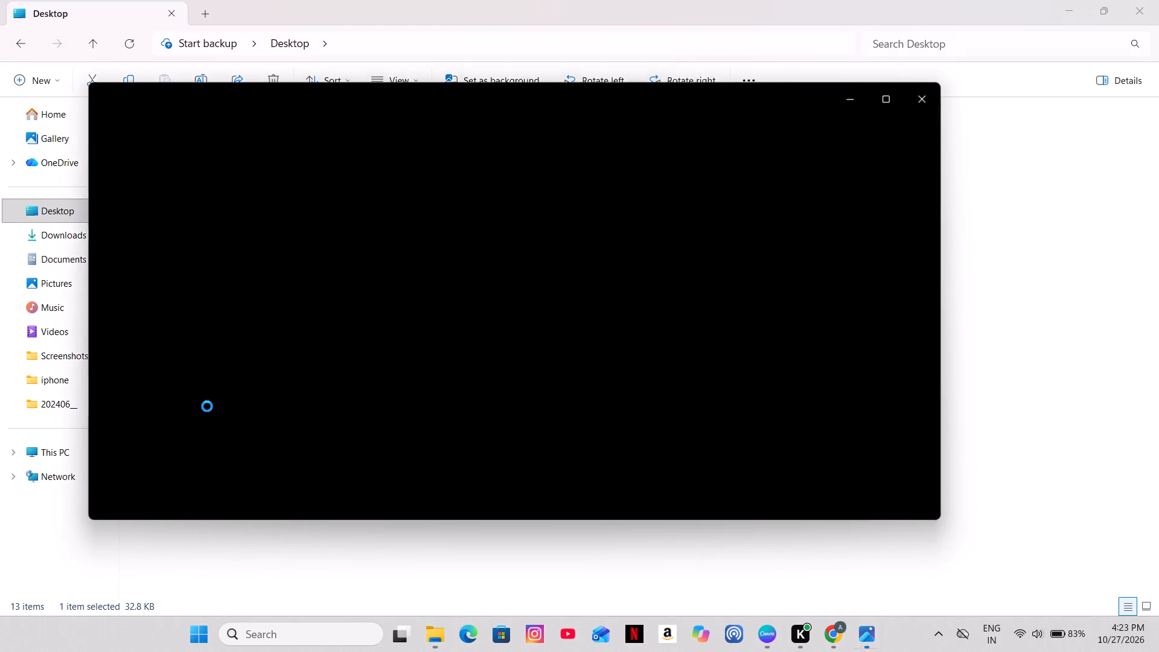
pyautogui.moveTo(646, 315); pyautogui.dragTo(778, 651)
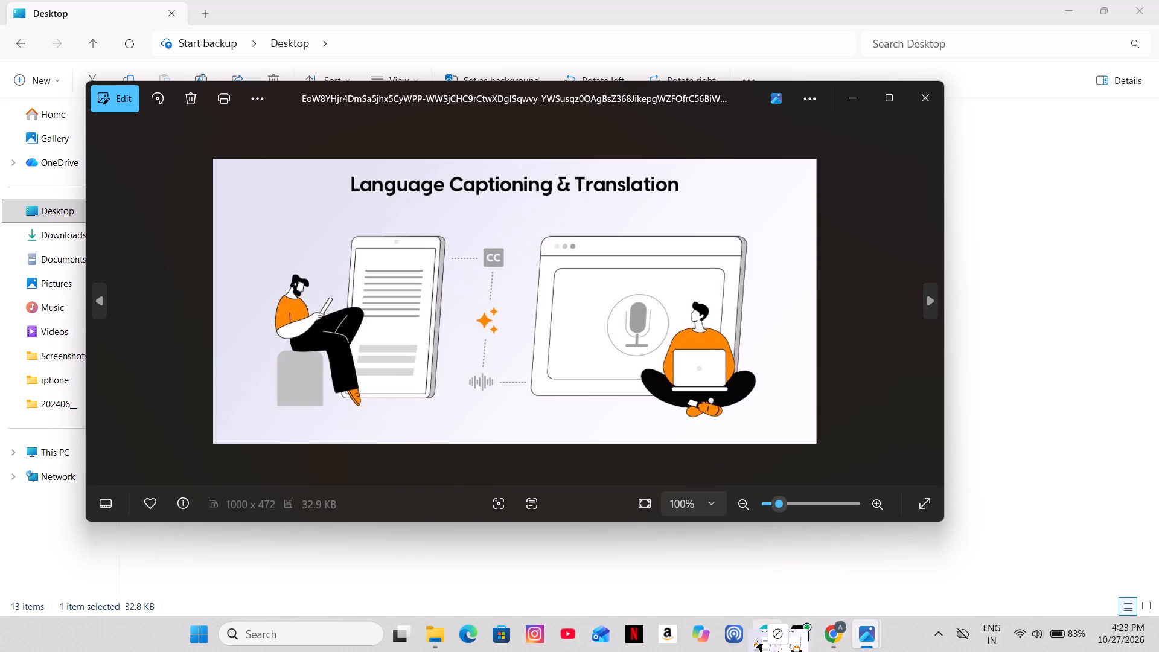
pyautogui.moveTo(778, 651); pyautogui.dragTo(728, 360)
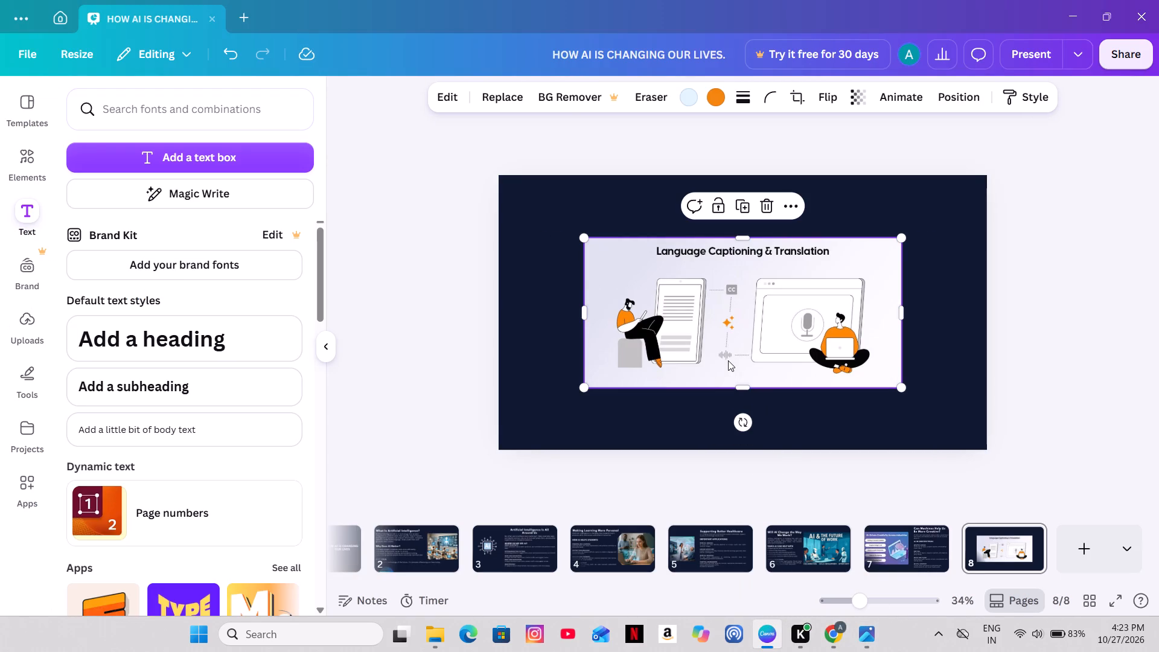
# Crop the empty margin off the left side of the Language Captioning & Translation image on page 8.
pyautogui.moveTo(588, 306); pyautogui.dragTo(593, 306)
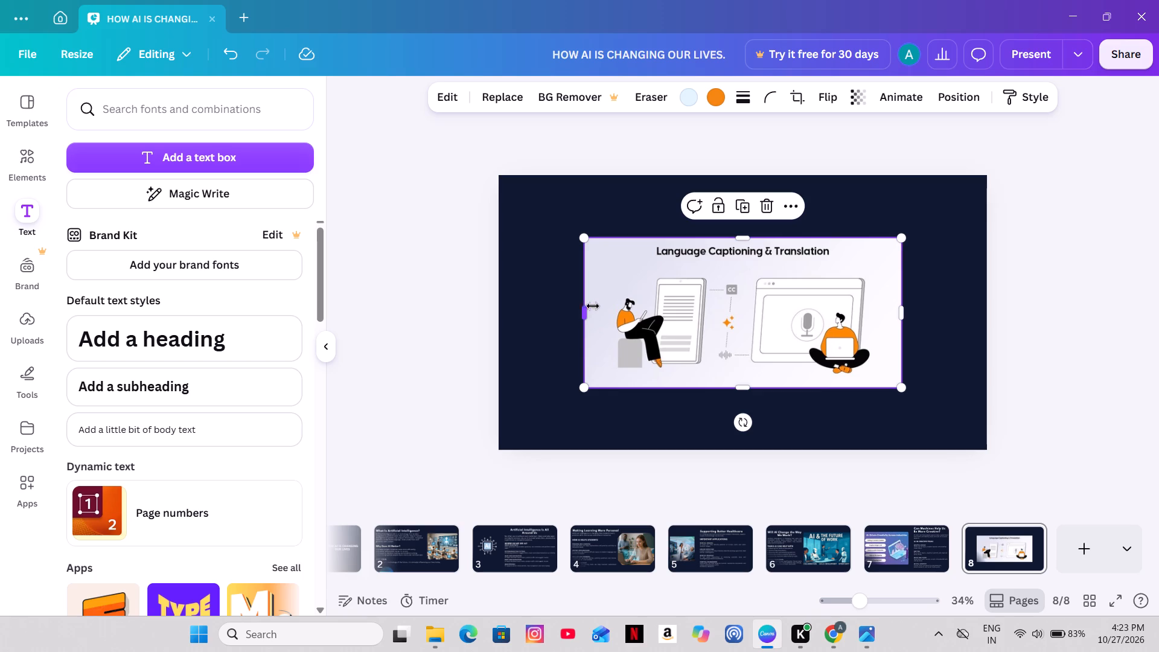
pyautogui.moveTo(593, 306); pyautogui.dragTo(614, 302)
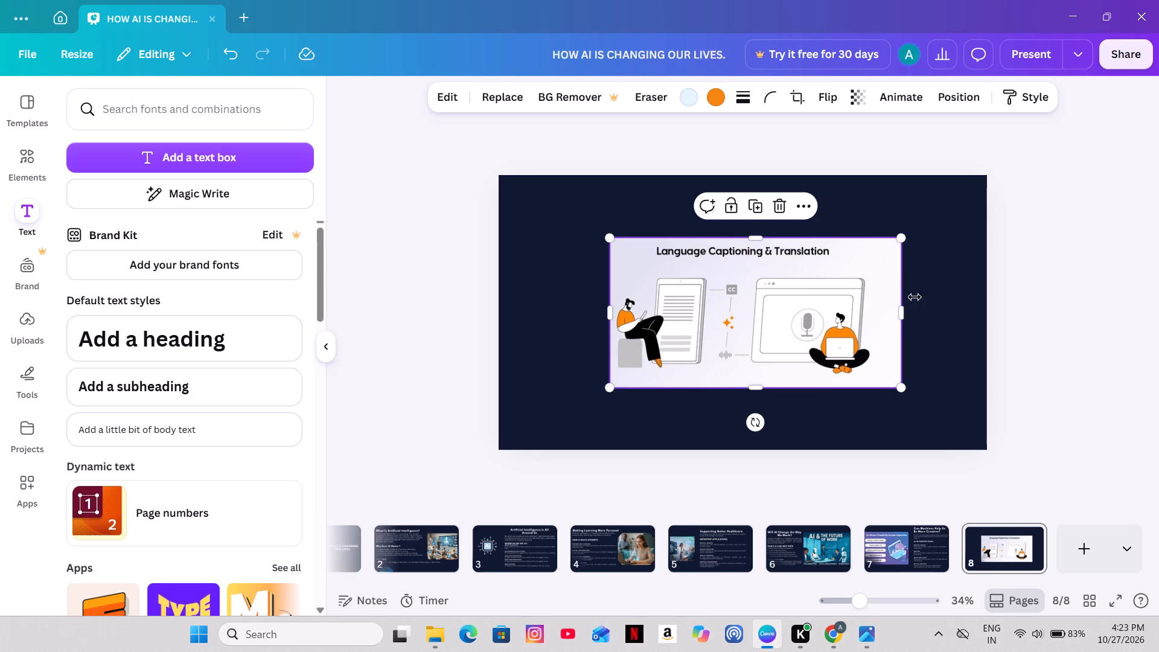
# Crop the surplus margins off the right, bottom and top edges of the Language Captioning & Translation image, narrowing it to about 1,028 wide.
pyautogui.moveTo(904, 307); pyautogui.dragTo(882, 315)
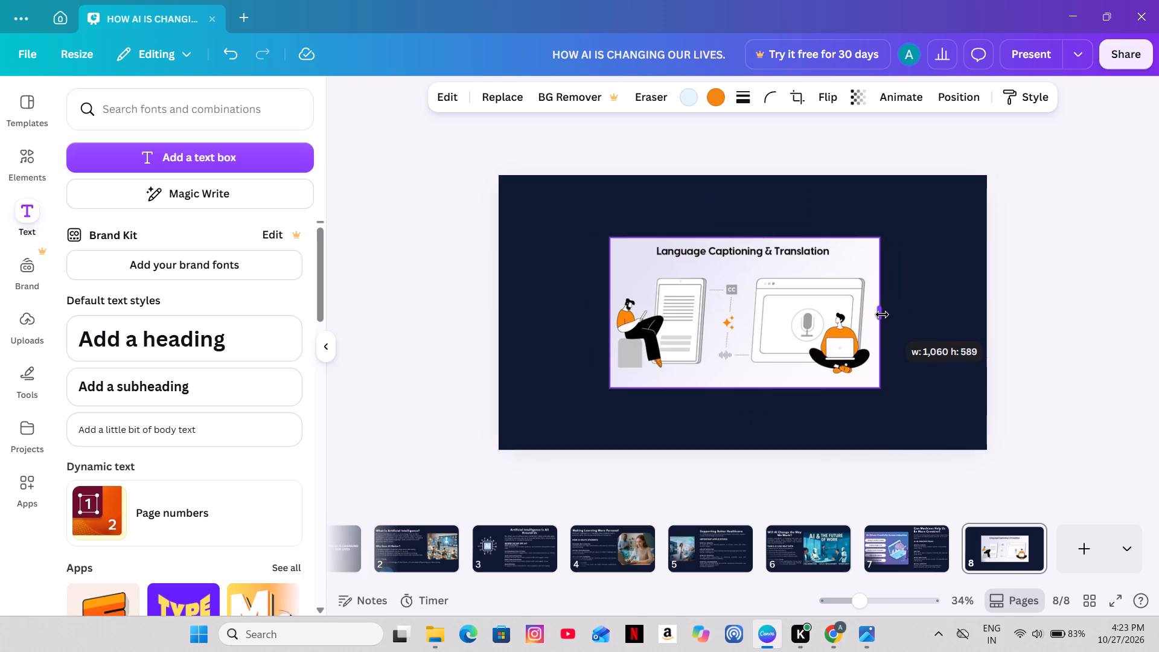
pyautogui.moveTo(882, 315); pyautogui.dragTo(873, 315)
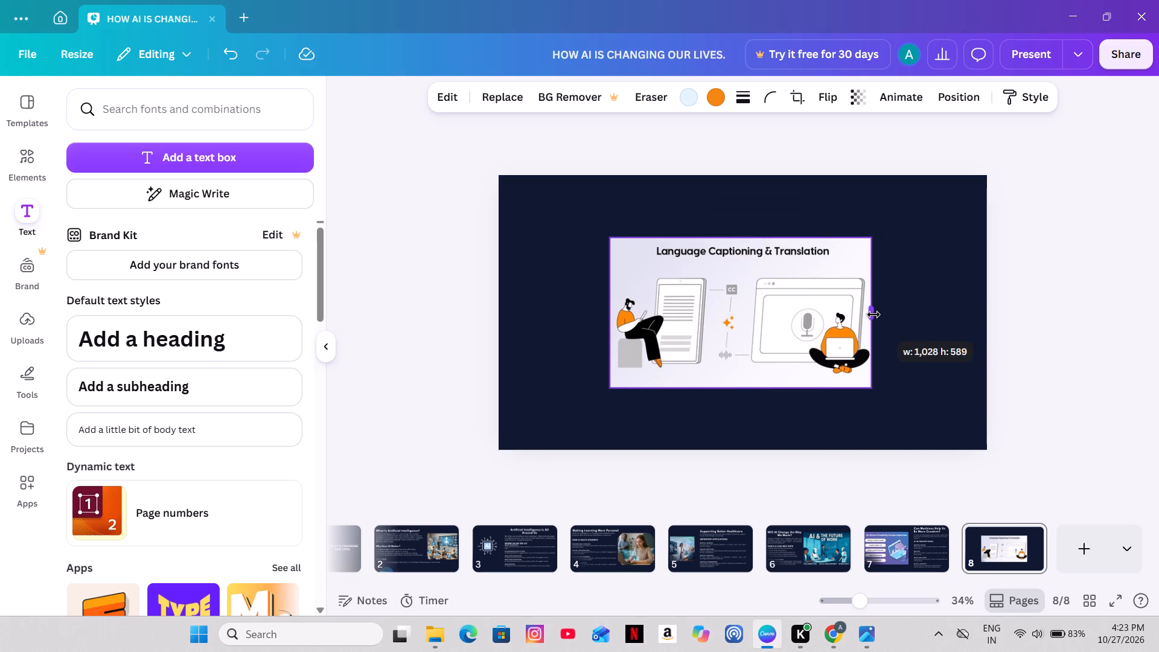
pyautogui.moveTo(873, 315); pyautogui.dragTo(874, 315)
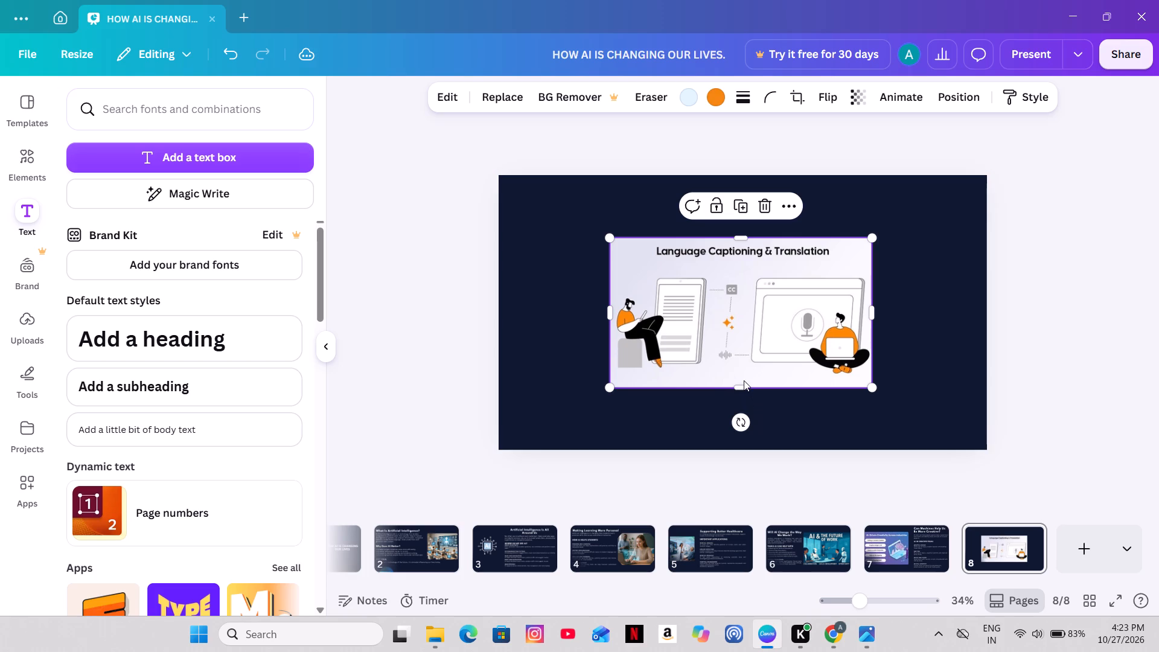
pyautogui.click(744, 380)
pyautogui.click(736, 380)
pyautogui.moveTo(738, 389); pyautogui.dragTo(733, 377)
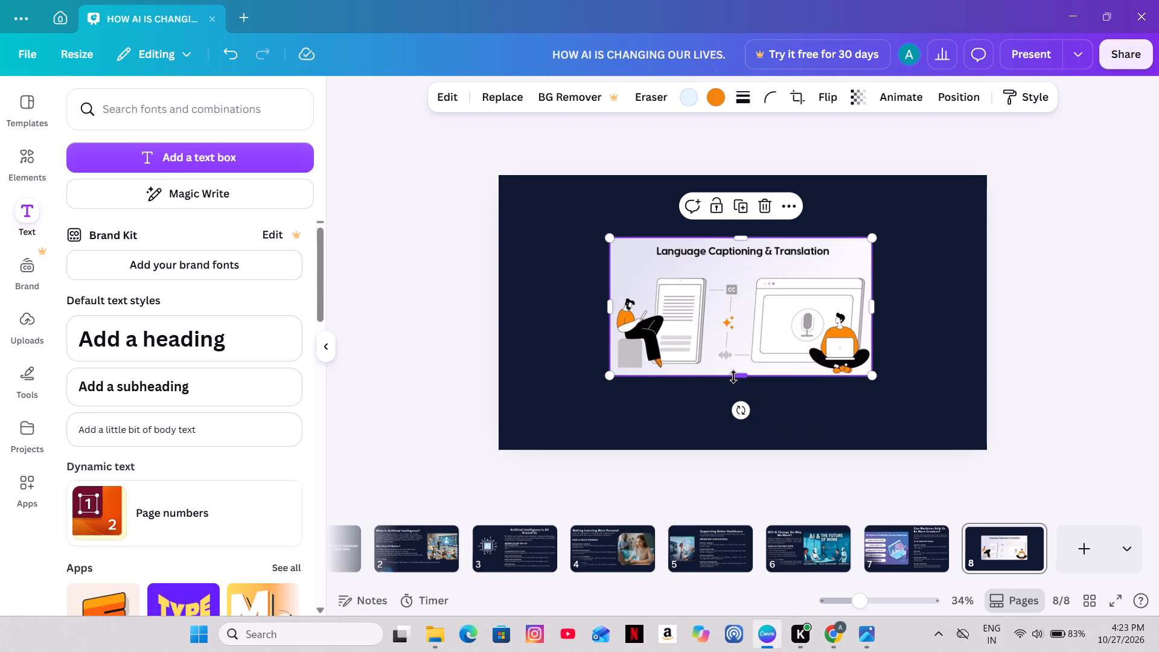
pyautogui.click(736, 239)
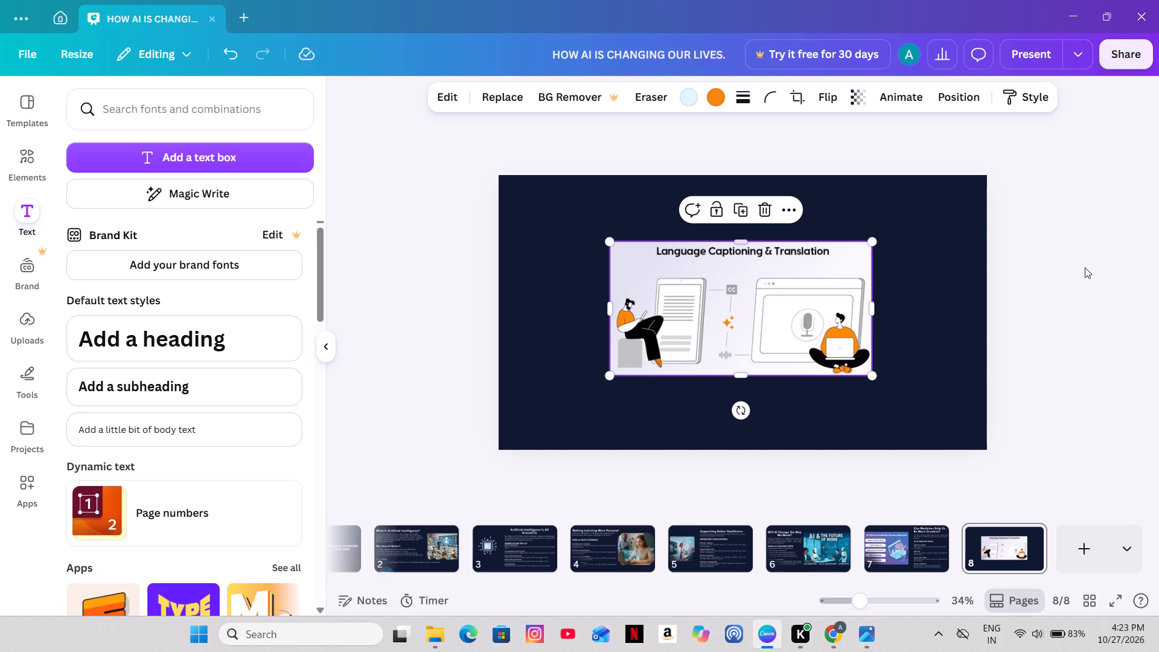
pyautogui.click(1085, 267)
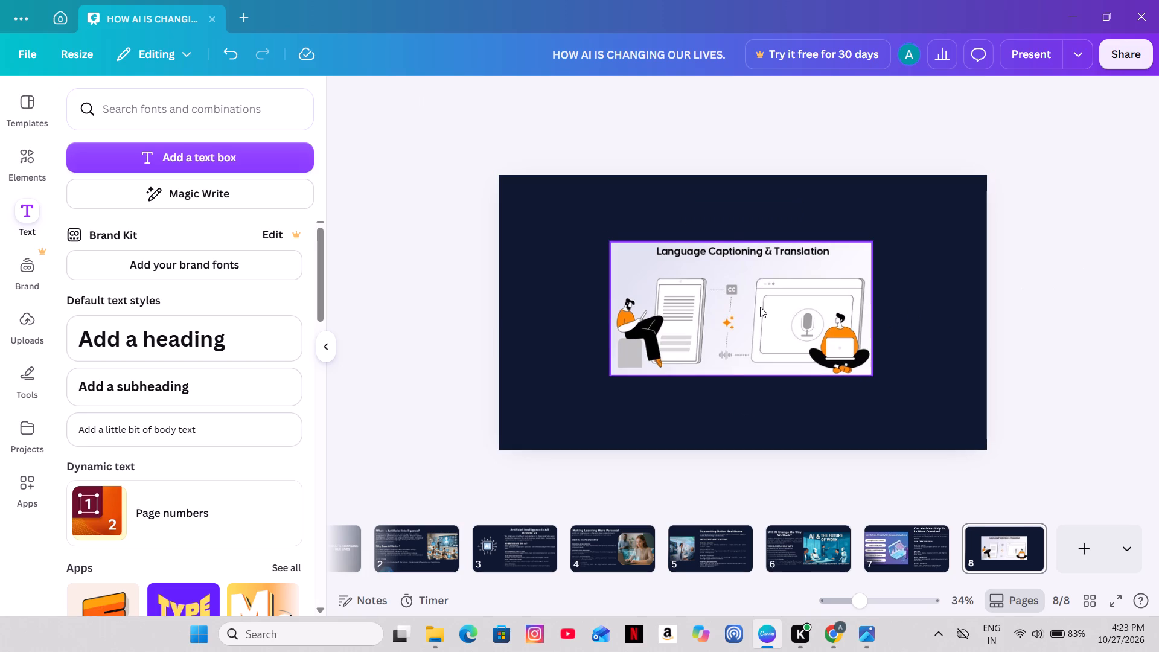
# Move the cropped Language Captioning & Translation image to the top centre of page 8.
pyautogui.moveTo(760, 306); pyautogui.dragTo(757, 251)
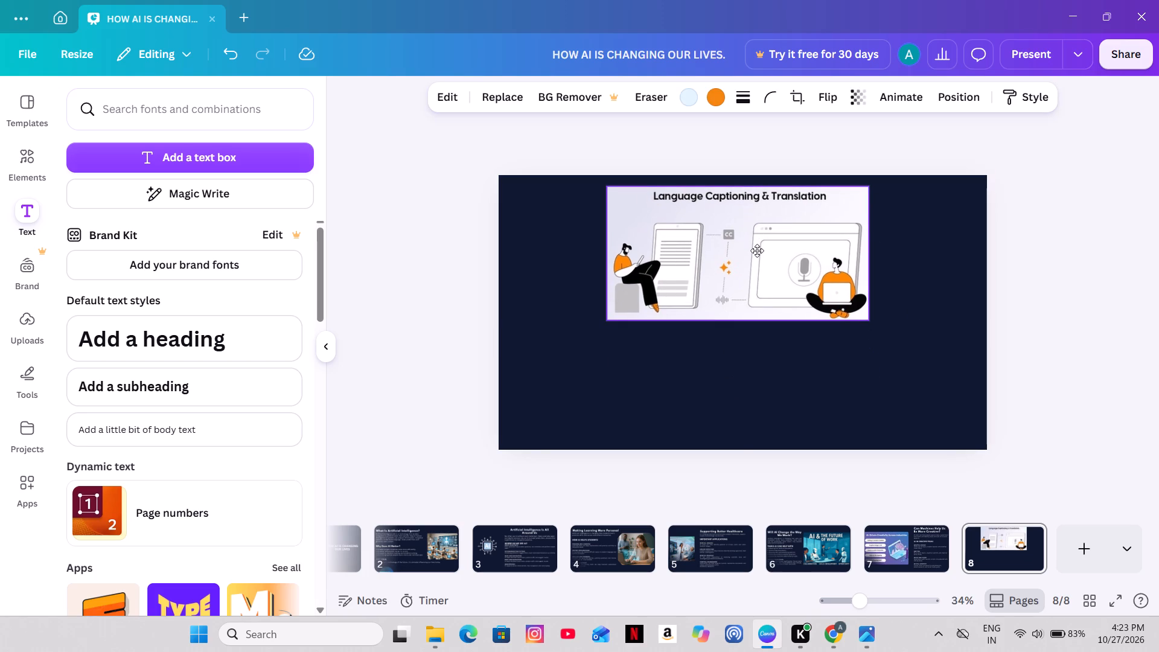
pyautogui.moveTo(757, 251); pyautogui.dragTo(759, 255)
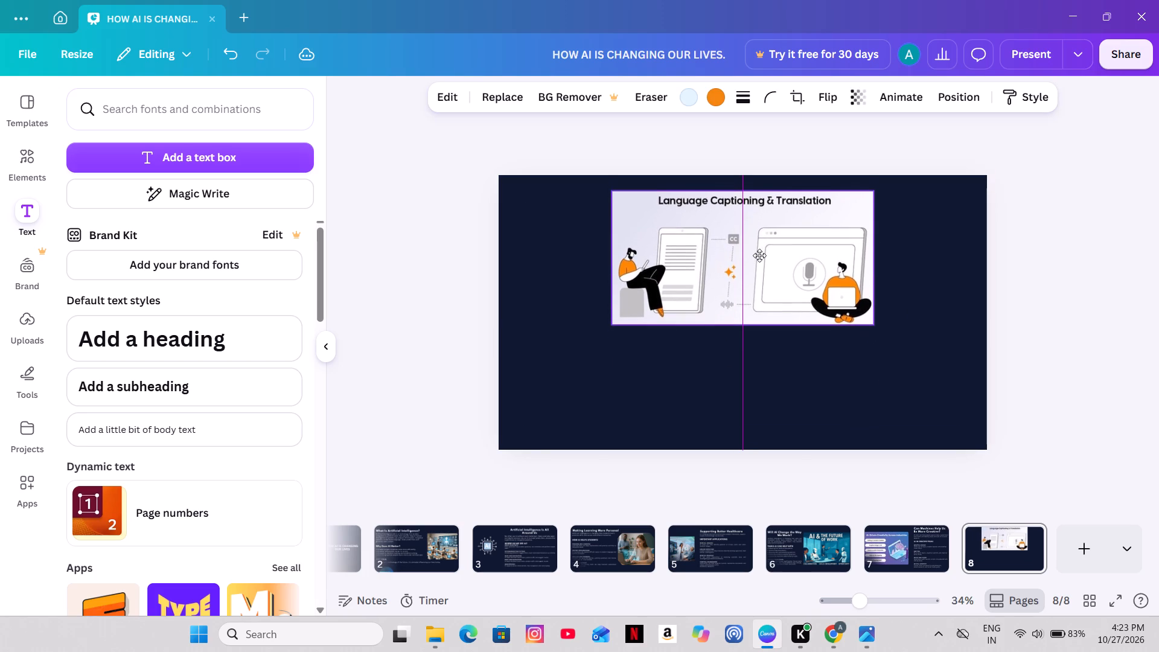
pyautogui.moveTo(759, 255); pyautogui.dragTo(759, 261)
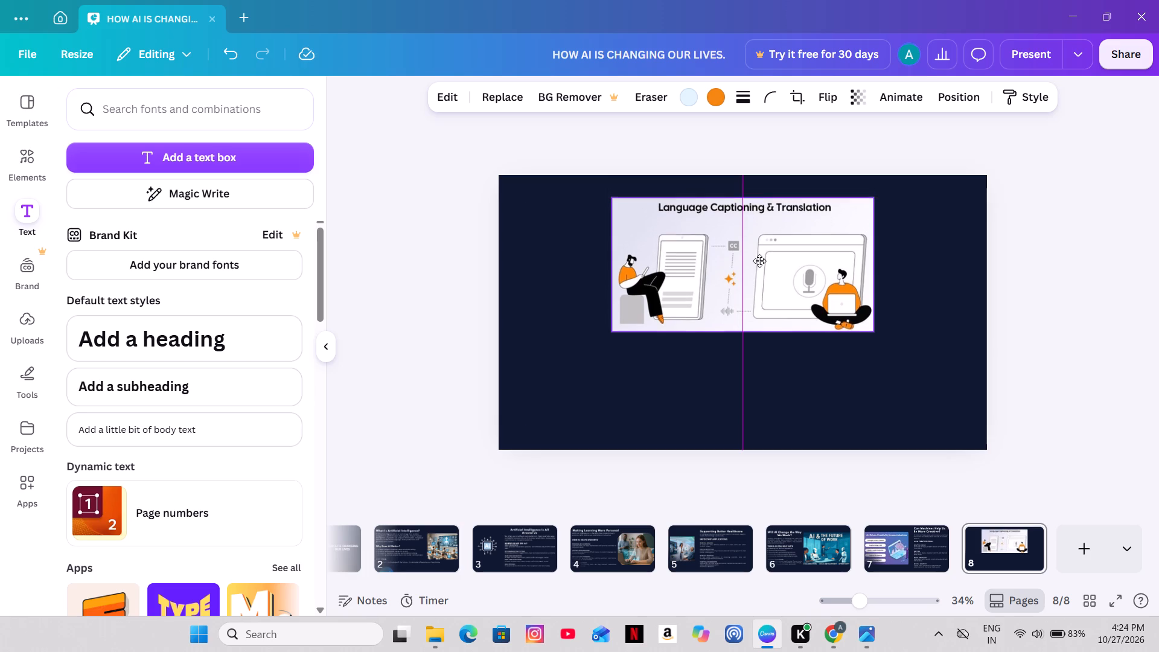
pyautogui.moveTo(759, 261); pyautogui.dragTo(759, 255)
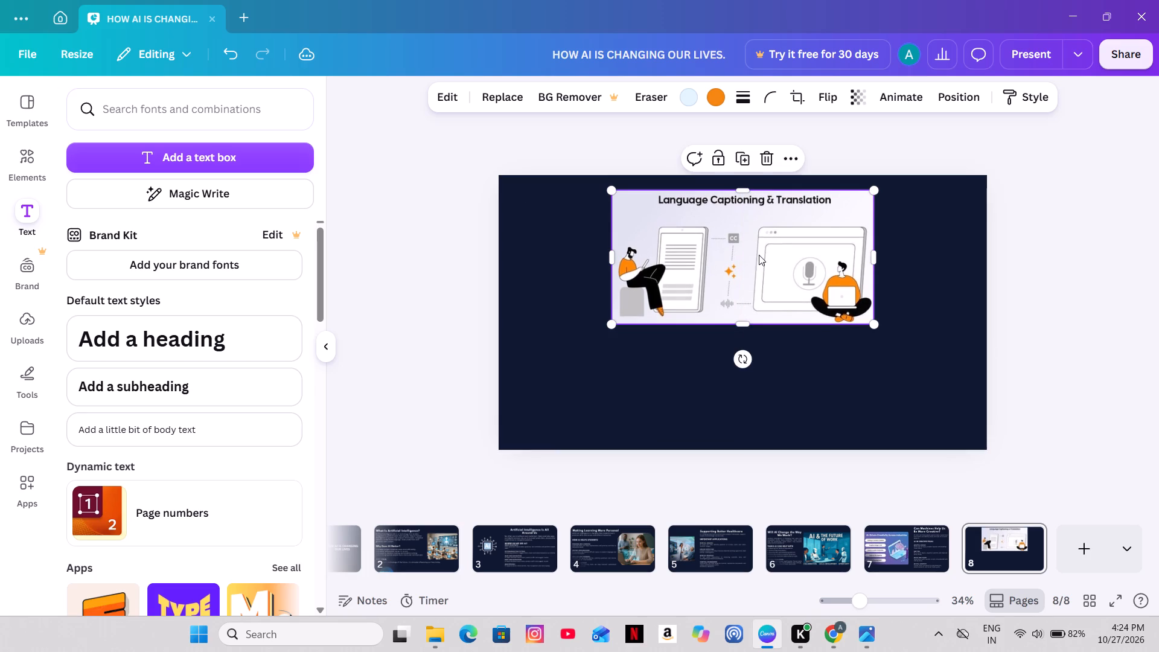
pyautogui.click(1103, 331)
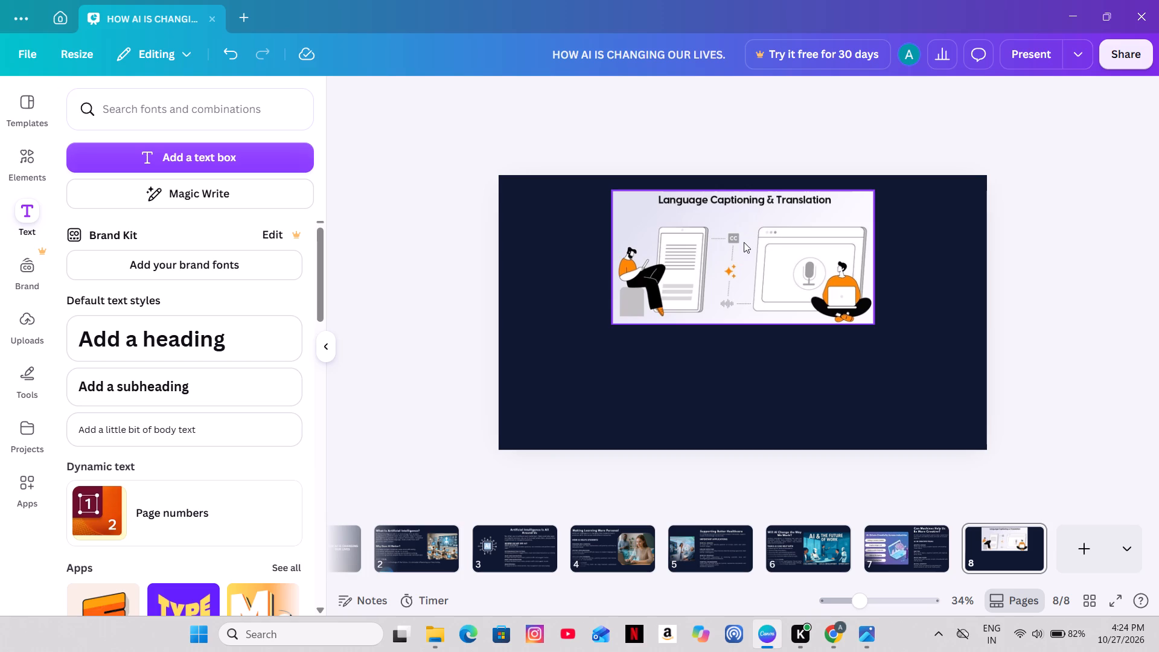
# Position the Language Captioning & Translation image in the right half of page 8, vertically centred near the slide's right edge.
pyautogui.moveTo(744, 242); pyautogui.dragTo(847, 266)
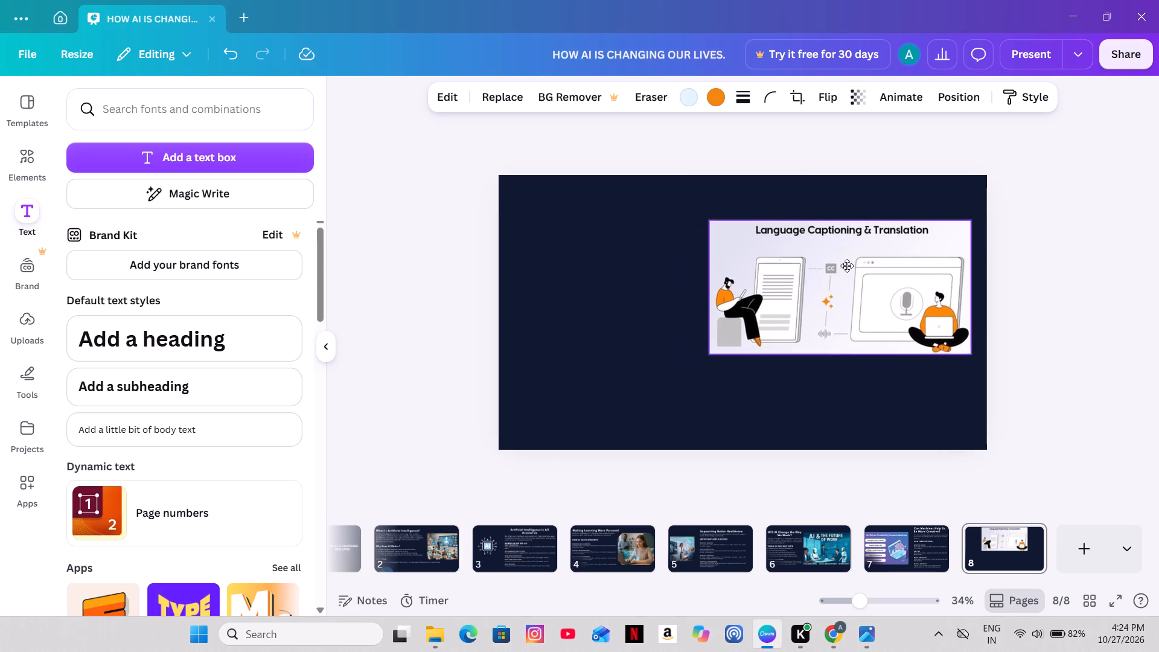
pyautogui.moveTo(847, 266); pyautogui.dragTo(851, 295)
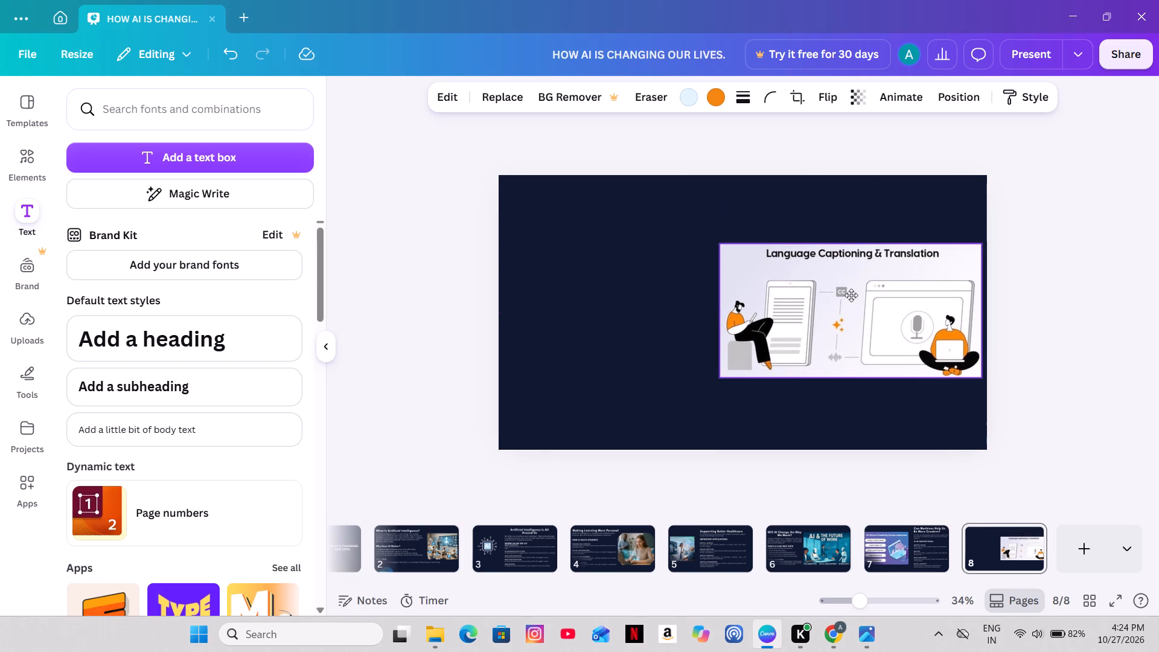
pyautogui.moveTo(851, 295); pyautogui.dragTo(851, 293)
pyautogui.click(1026, 272)
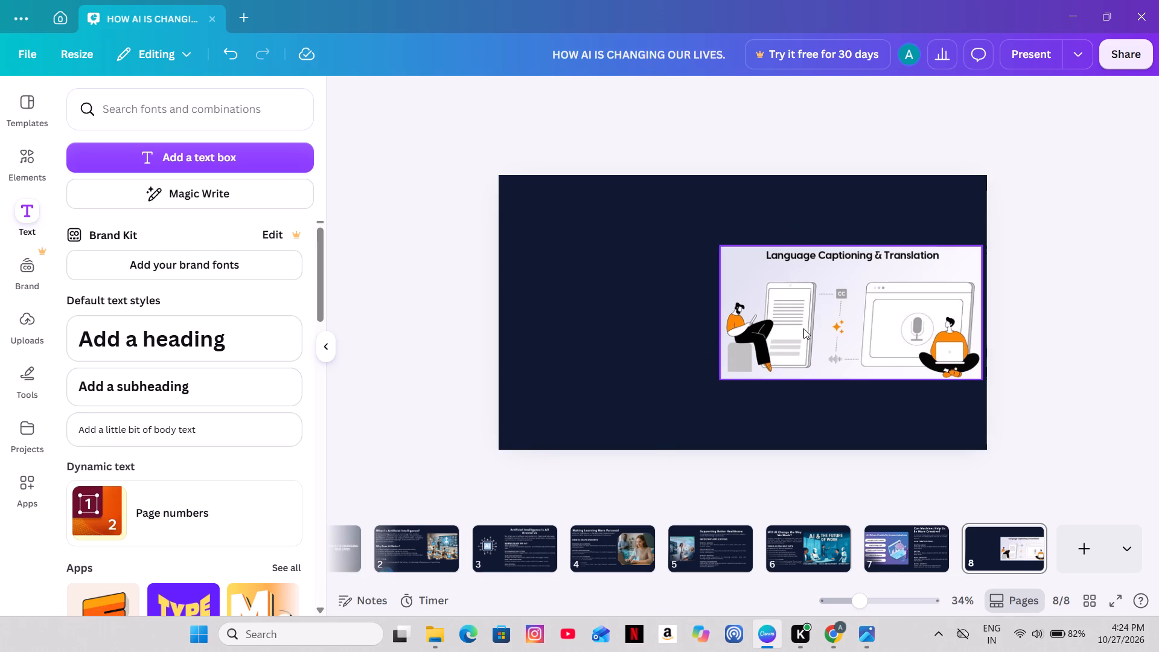
# Round the corners of the Language Captioning & Translation image with a corner rounding of 100.
pyautogui.click(863, 343)
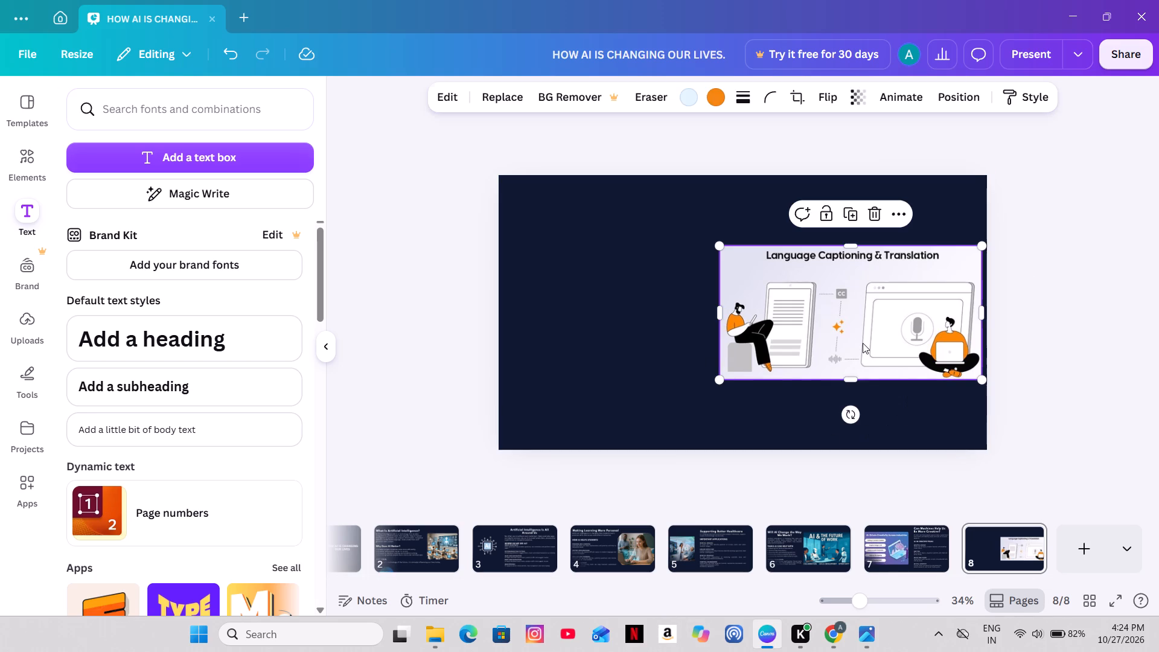
pyautogui.click(777, 98)
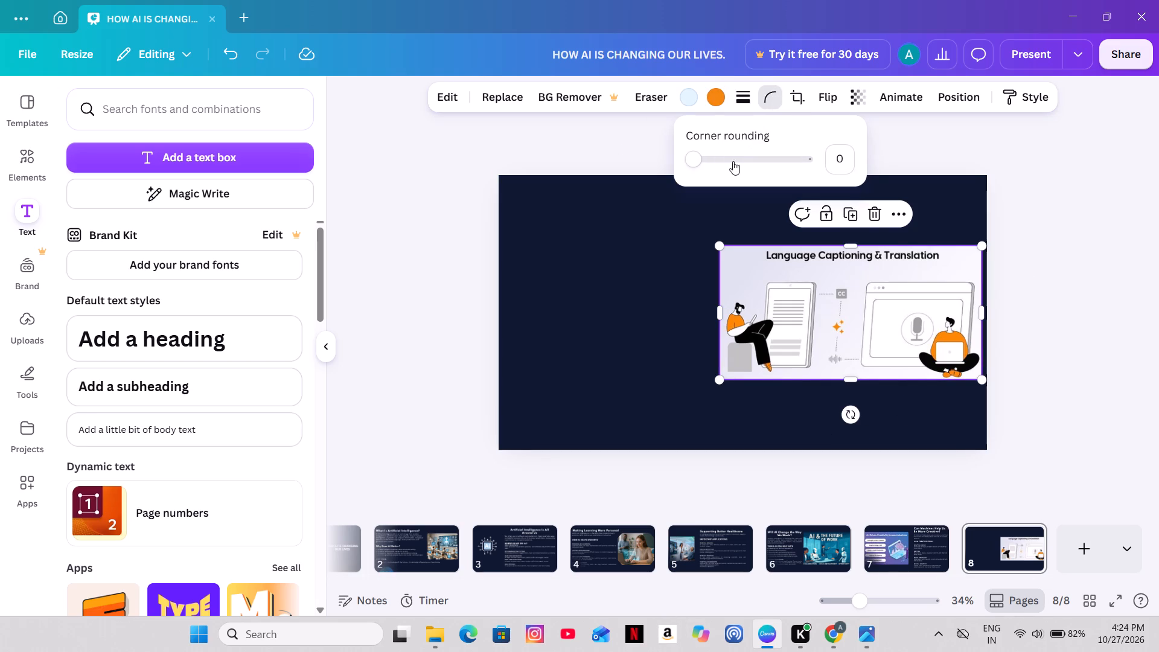
pyautogui.moveTo(699, 163); pyautogui.dragTo(727, 161)
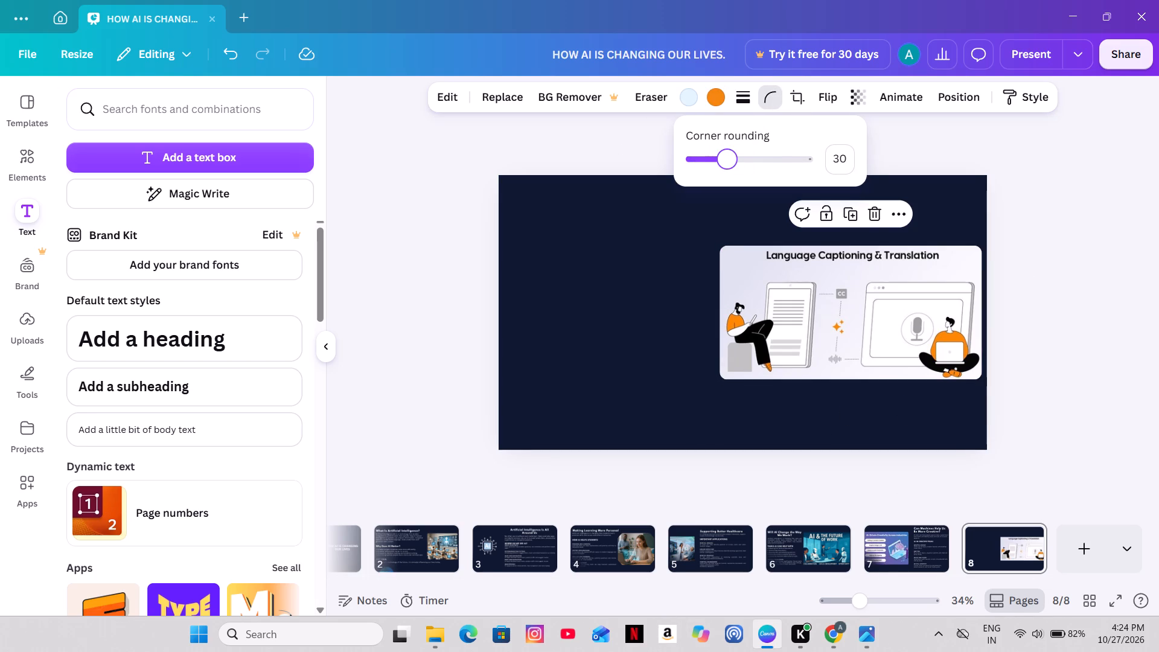
pyautogui.moveTo(727, 161); pyautogui.dragTo(834, 161)
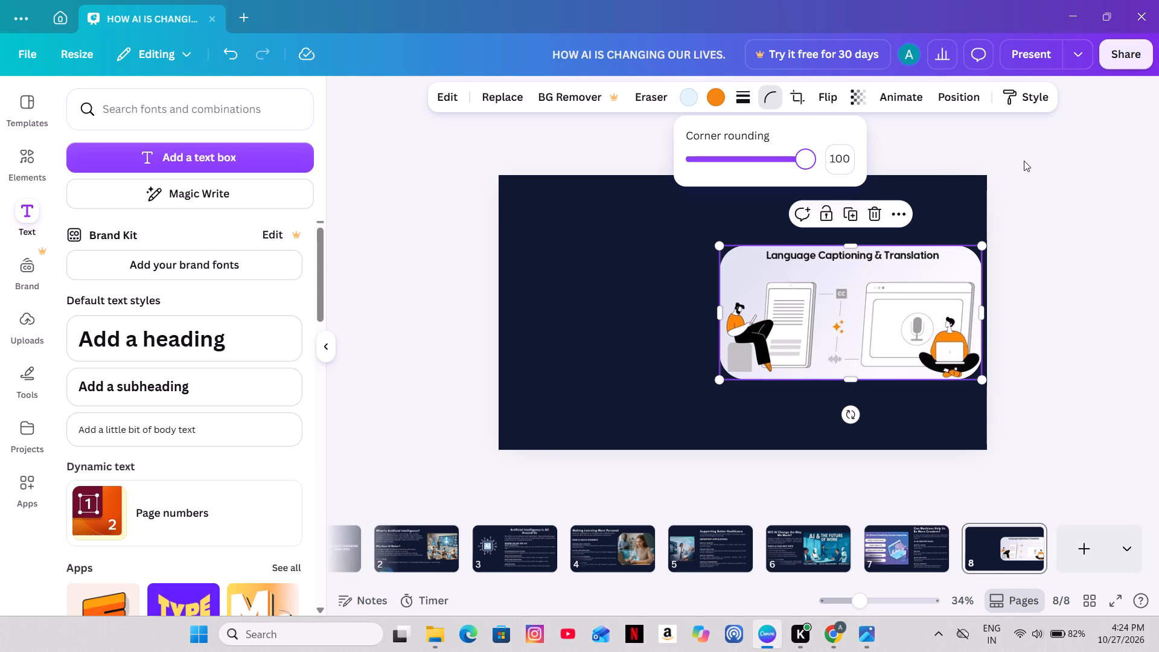
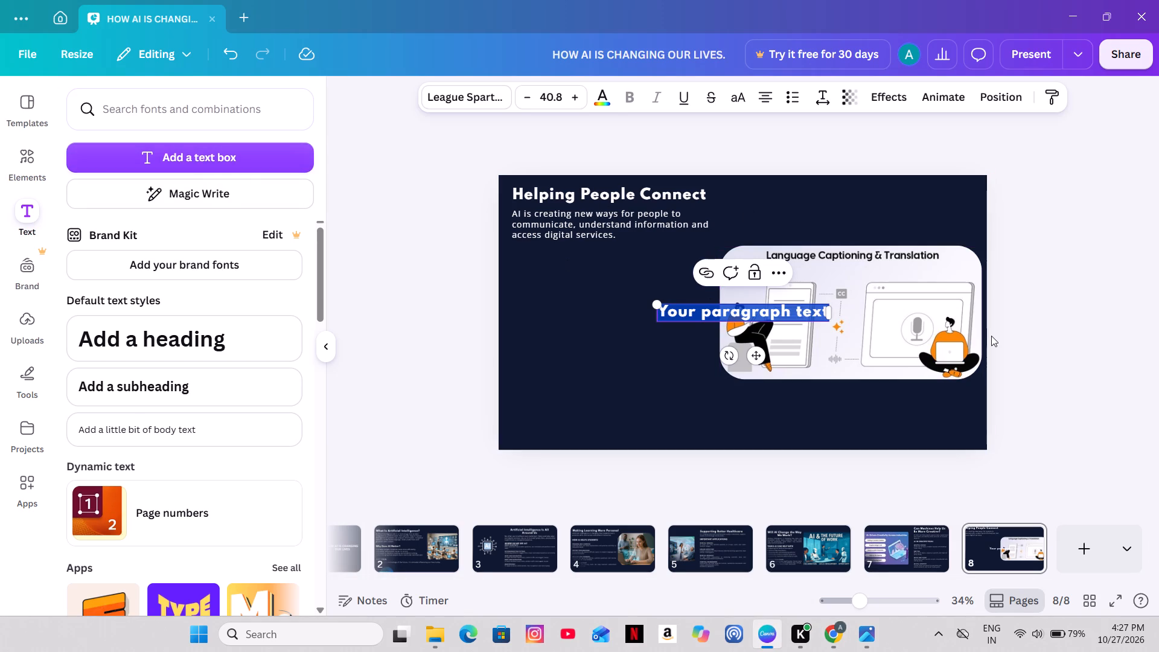
pyautogui.hotkey('ctrl', 'v')
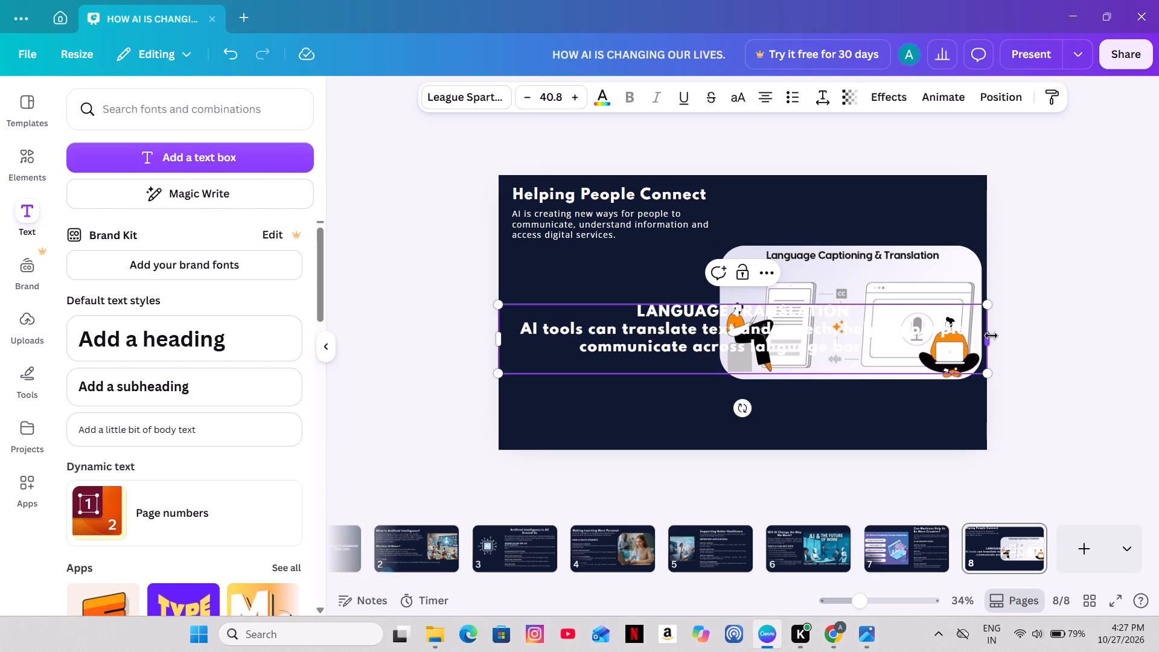
# Justify all the text in the "LANGUAGE TRANSLATION" text box.
pyautogui.click(768, 92)
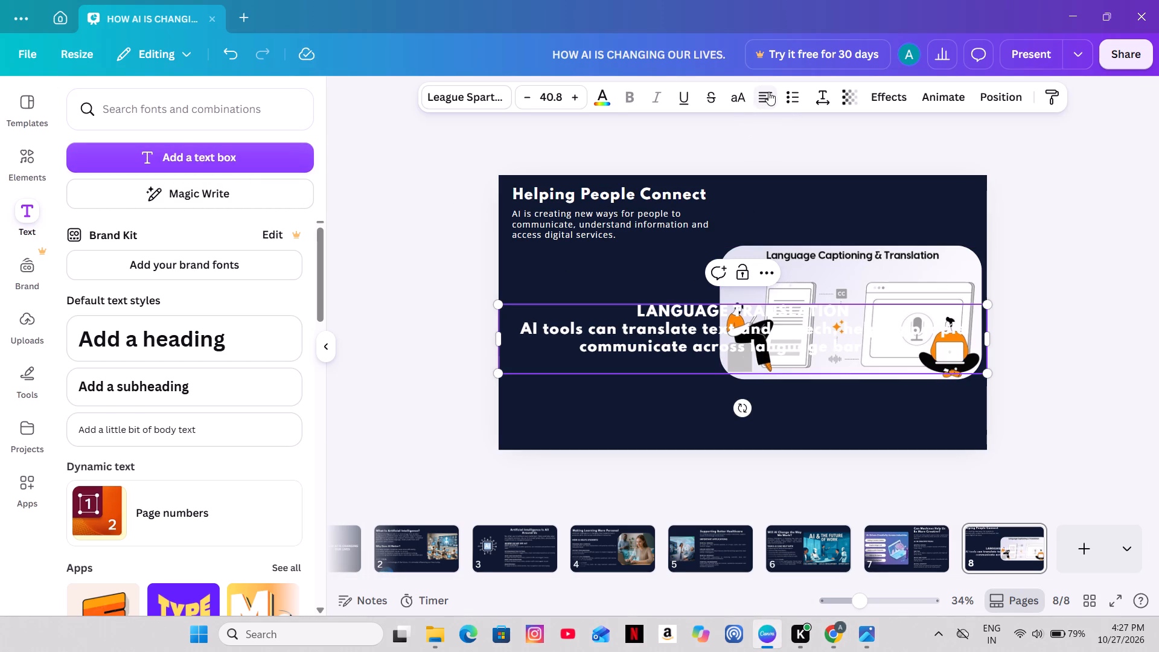
pyautogui.click(768, 92)
pyautogui.click(706, 348)
pyautogui.hotkey('ctrl', 'a')
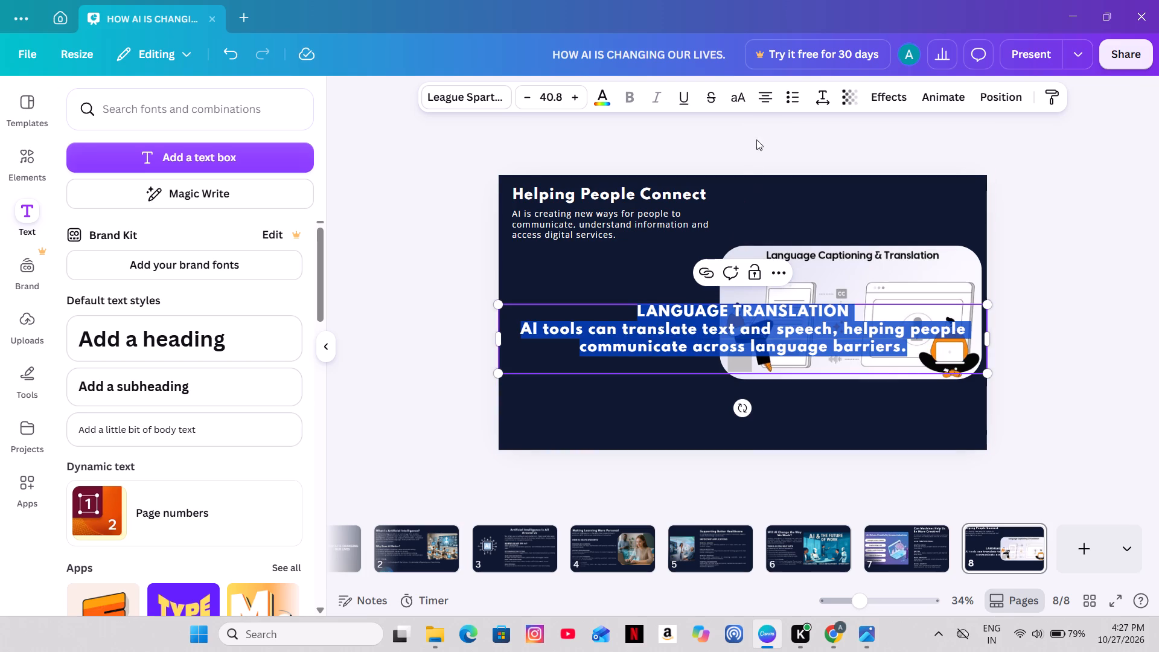
pyautogui.click(760, 97)
pyautogui.click(760, 97)
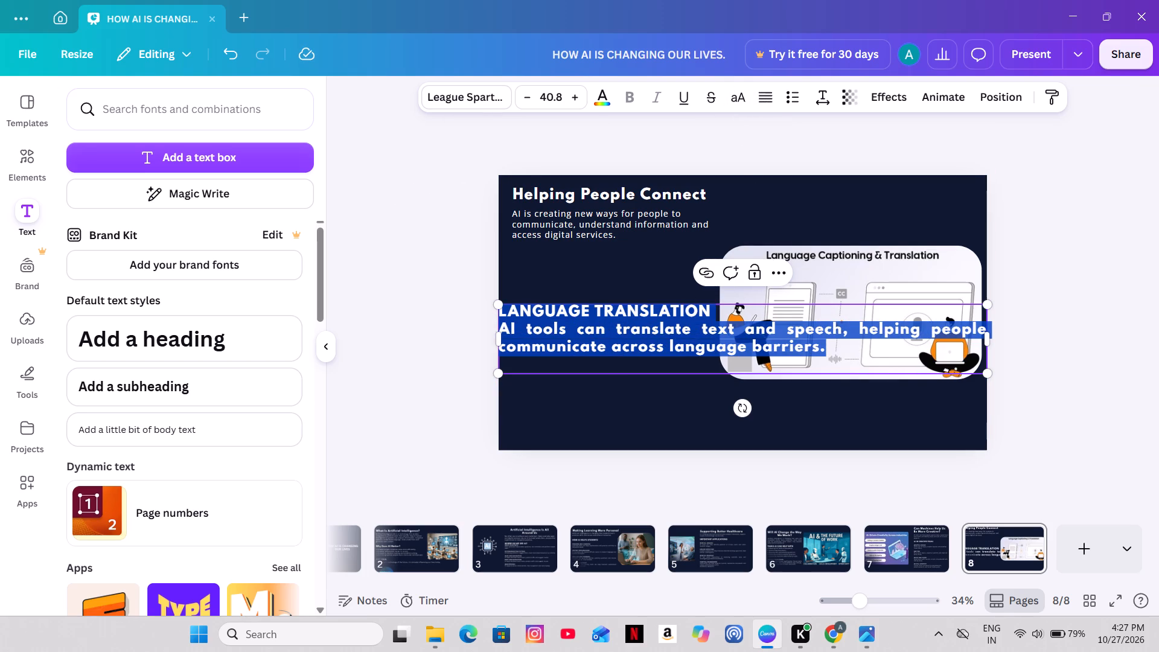
pyautogui.click(821, 319)
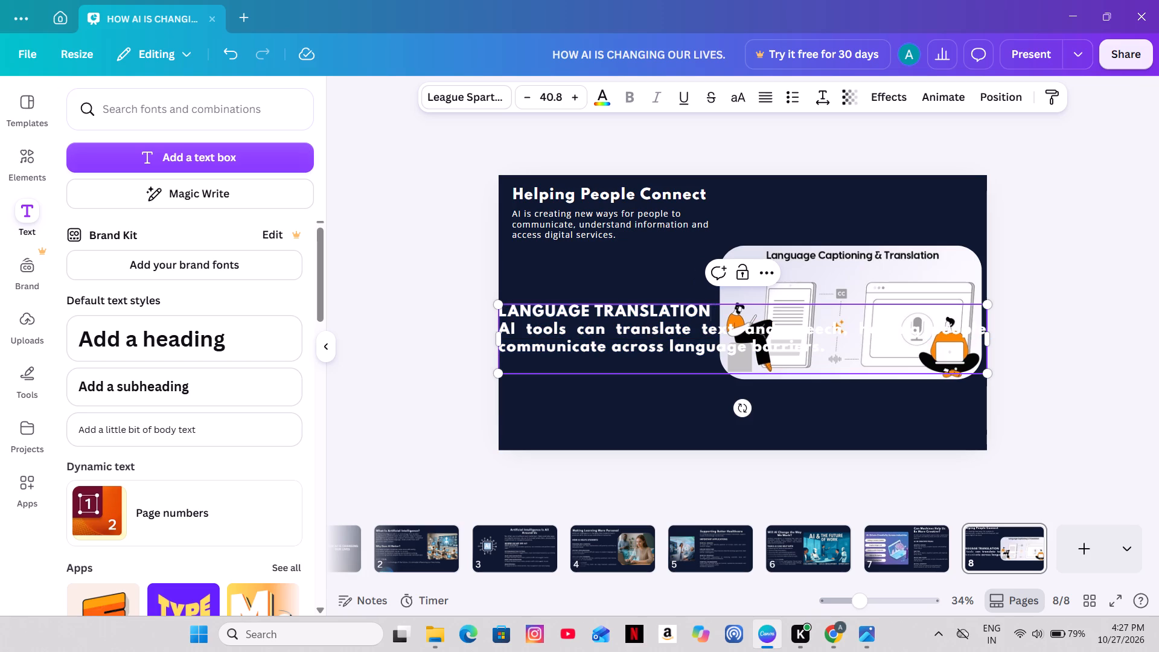
# Change the font of the "AI tools can translate text and speech" sentence to Open Sans, leaving out its heading.
pyautogui.moveTo(503, 329); pyautogui.dragTo(758, 388)
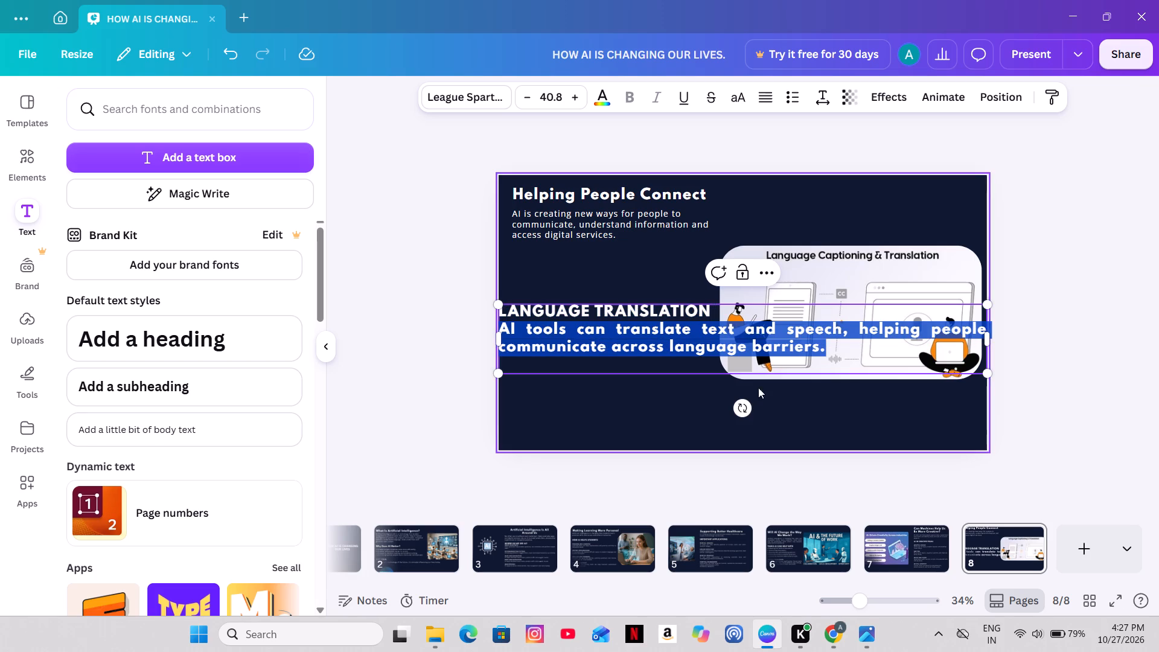
pyautogui.moveTo(758, 388); pyautogui.dragTo(876, 406)
pyautogui.click(485, 98)
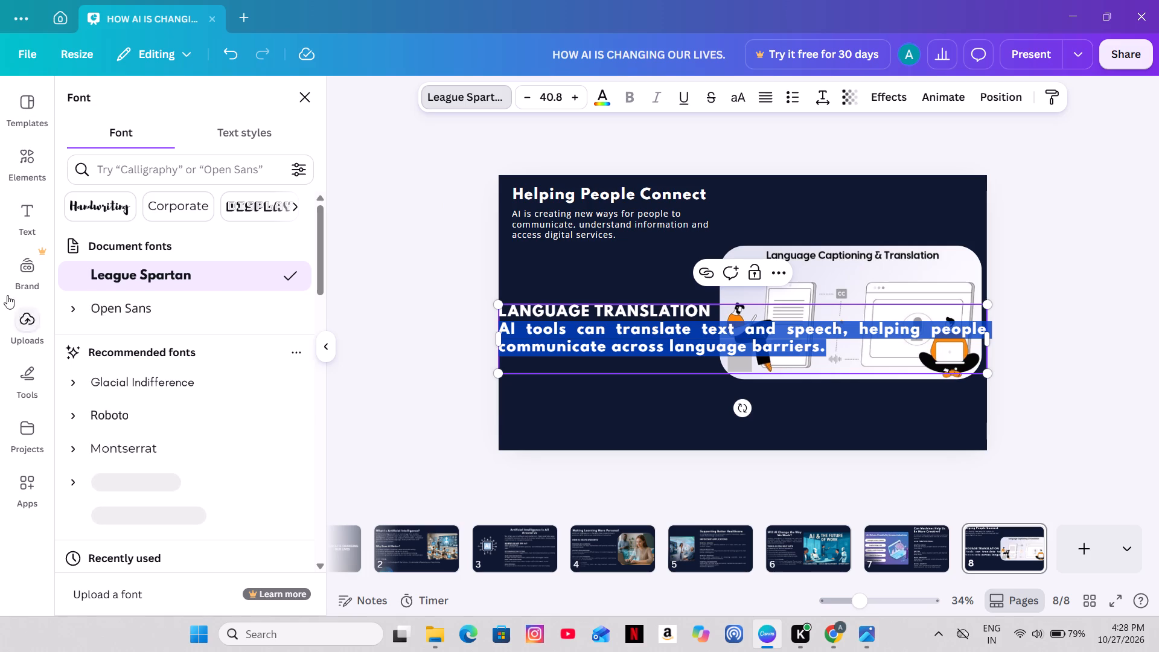
pyautogui.click(133, 314)
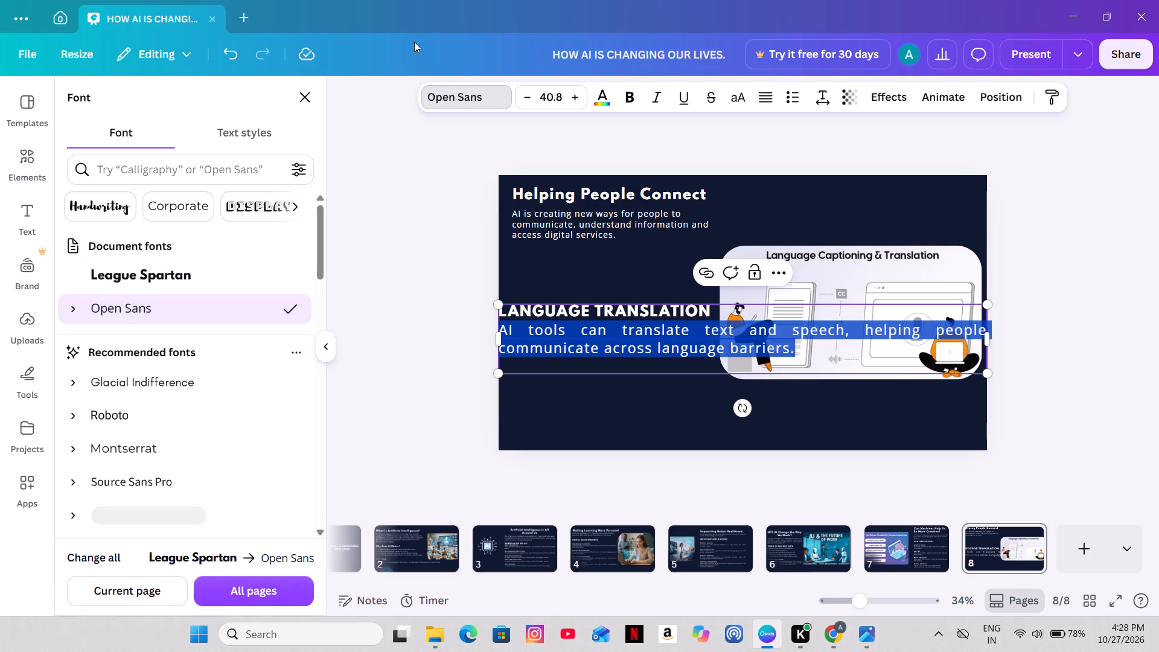
# Set the font size of the "AI tools can translate text and speech" sentence to 24.8.
pyautogui.tripleClick(525, 98)
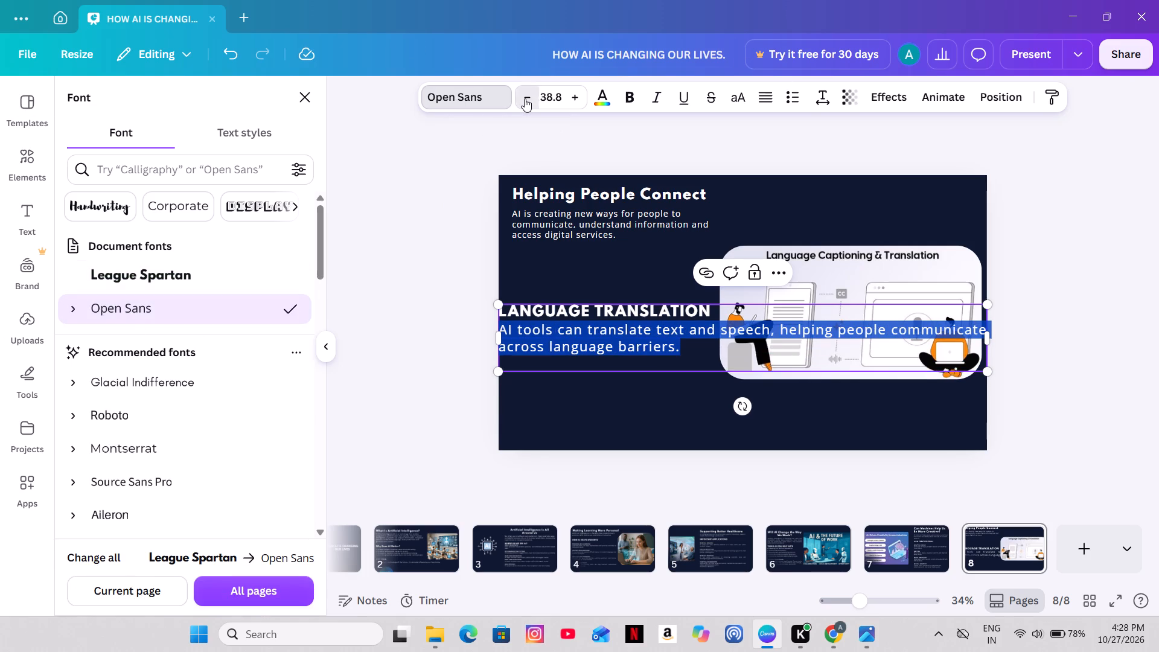
pyautogui.tripleClick(525, 98)
pyautogui.tripleClick(525, 98)
pyautogui.tripleClick(525, 98)
pyautogui.tripleClick(525, 98)
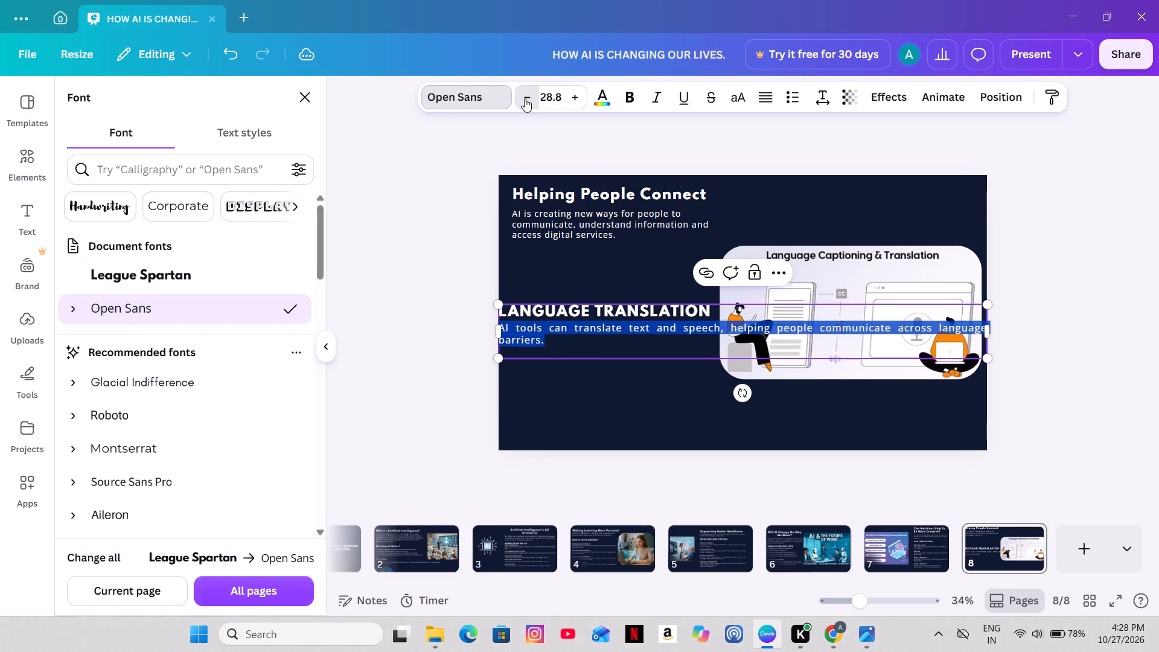
pyautogui.tripleClick(525, 98)
pyautogui.tripleClick(525, 98)
pyautogui.click(525, 98)
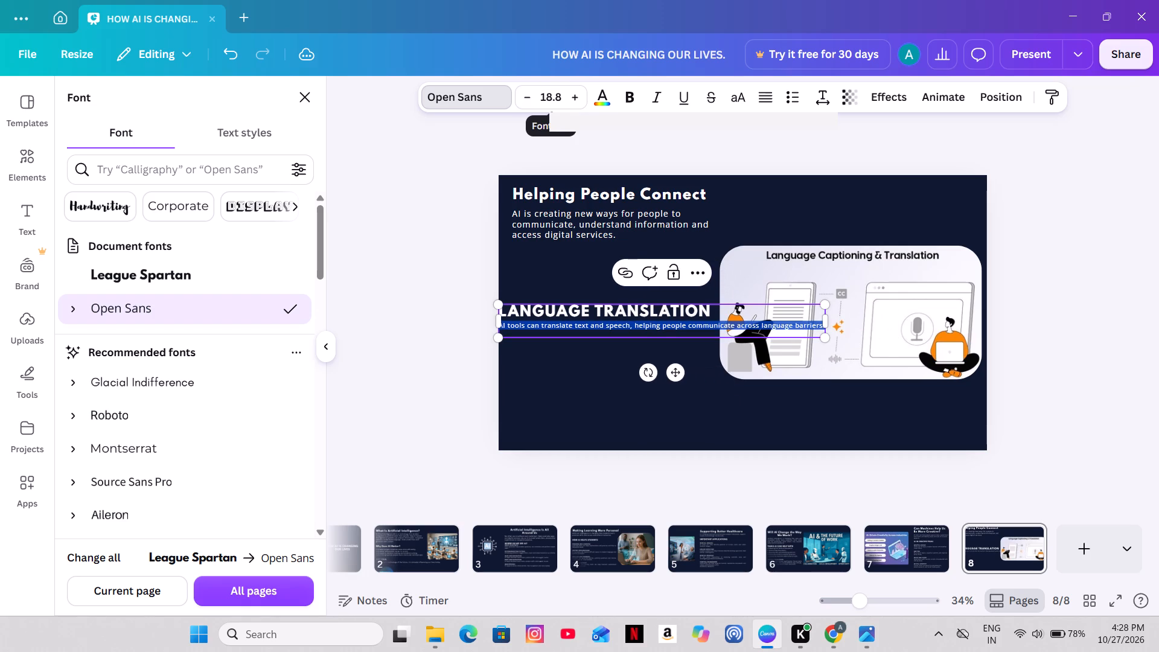
pyautogui.tripleClick(583, 97)
pyautogui.tripleClick(581, 95)
pyautogui.click(581, 95)
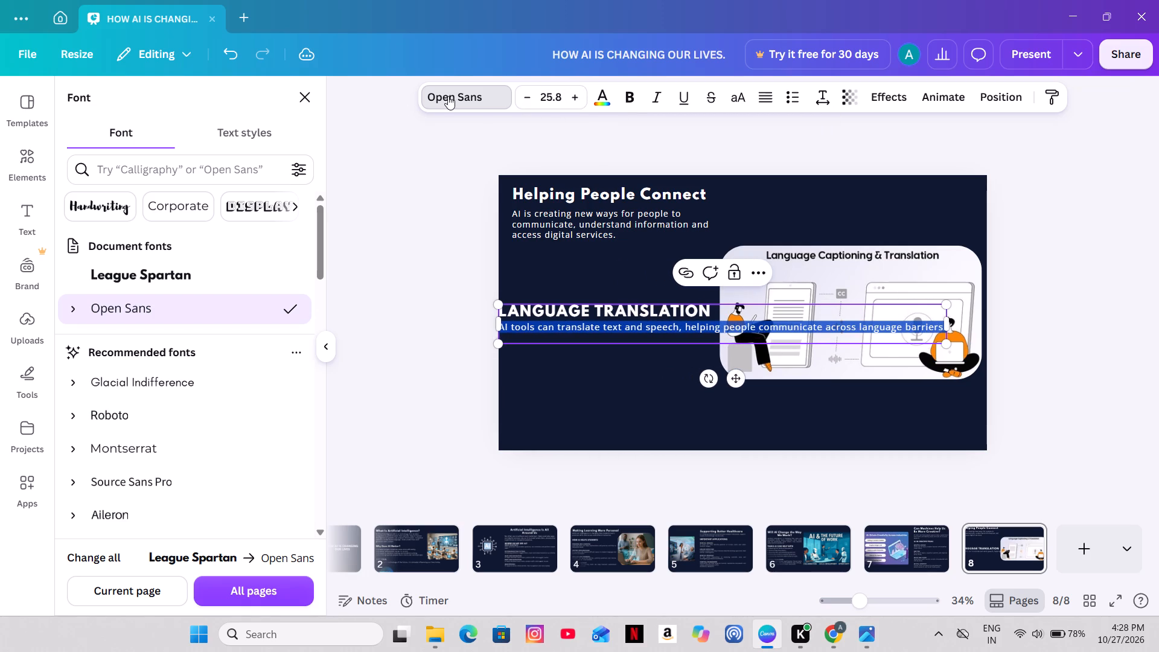
pyautogui.click(525, 98)
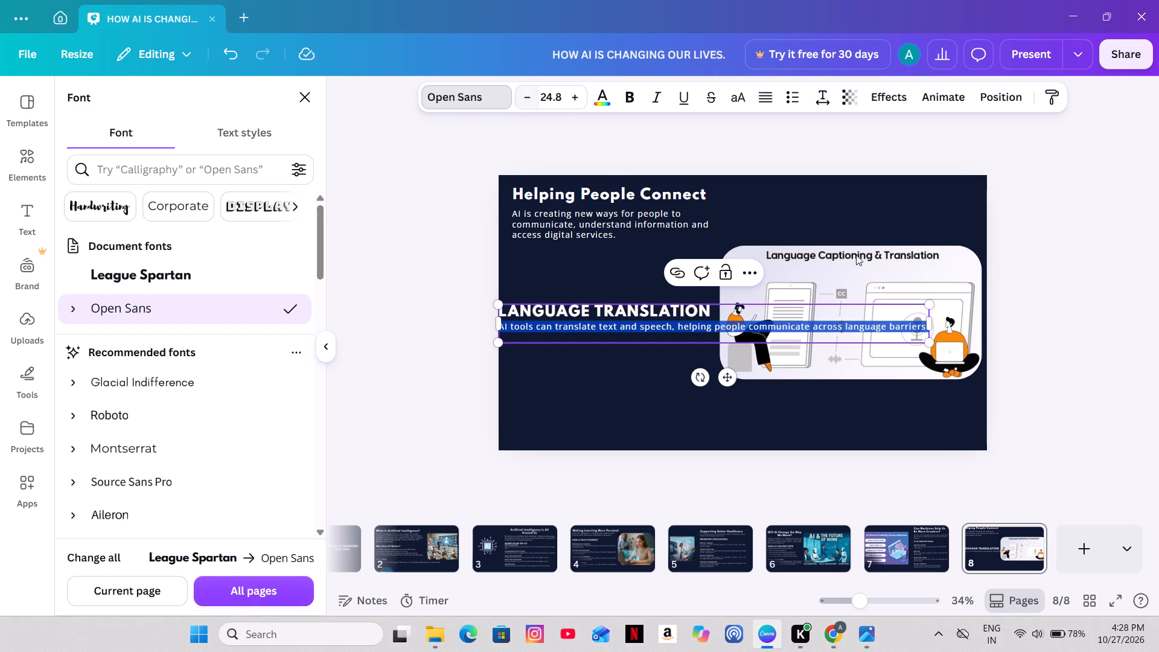
# Narrow the "LANGUAGE TRANSLATION" text box to a width of about 927, wrapping its sentence onto two lines.
pyautogui.moveTo(930, 322); pyautogui.dragTo(820, 333)
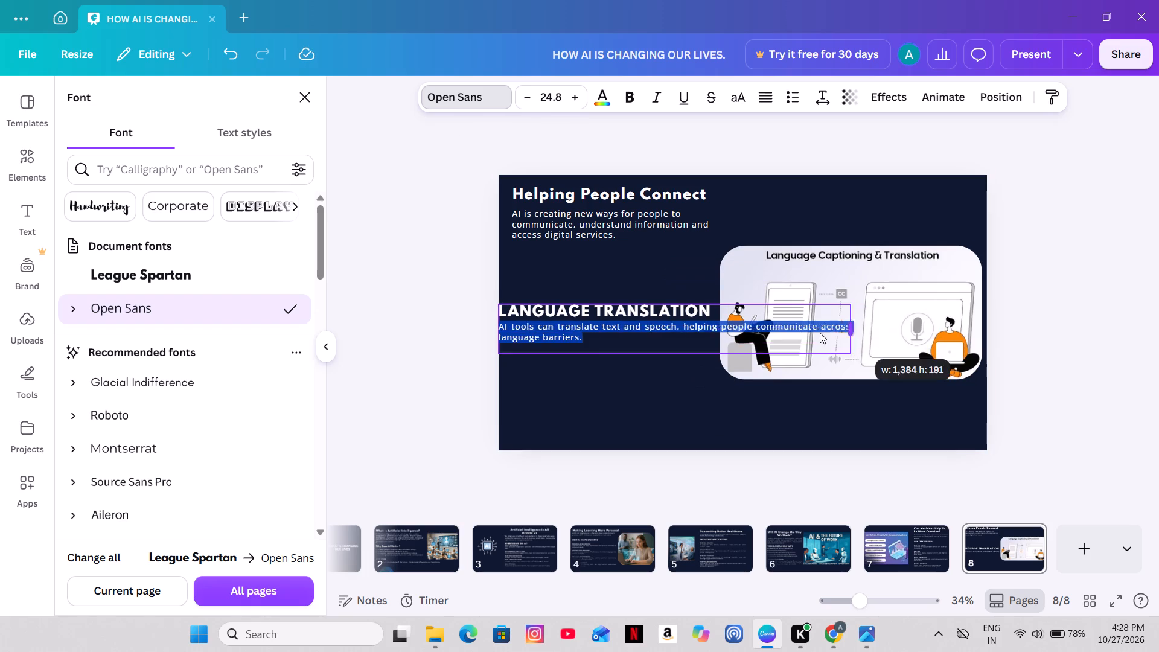
pyautogui.moveTo(820, 333); pyautogui.dragTo(735, 325)
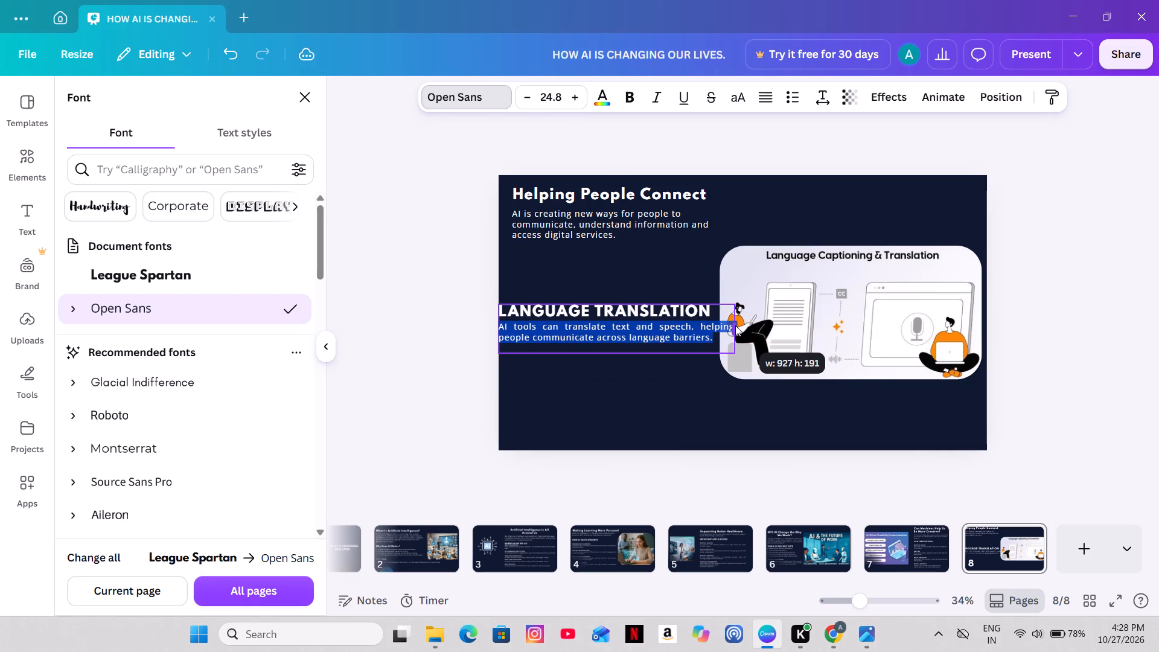
pyautogui.moveTo(735, 325); pyautogui.dragTo(735, 324)
# Reduce the font size of the "LANGUAGE TRANSLATION" heading to 30.8, leaving its sentence unchanged in size.
pyautogui.moveTo(717, 314); pyautogui.dragTo(705, 313)
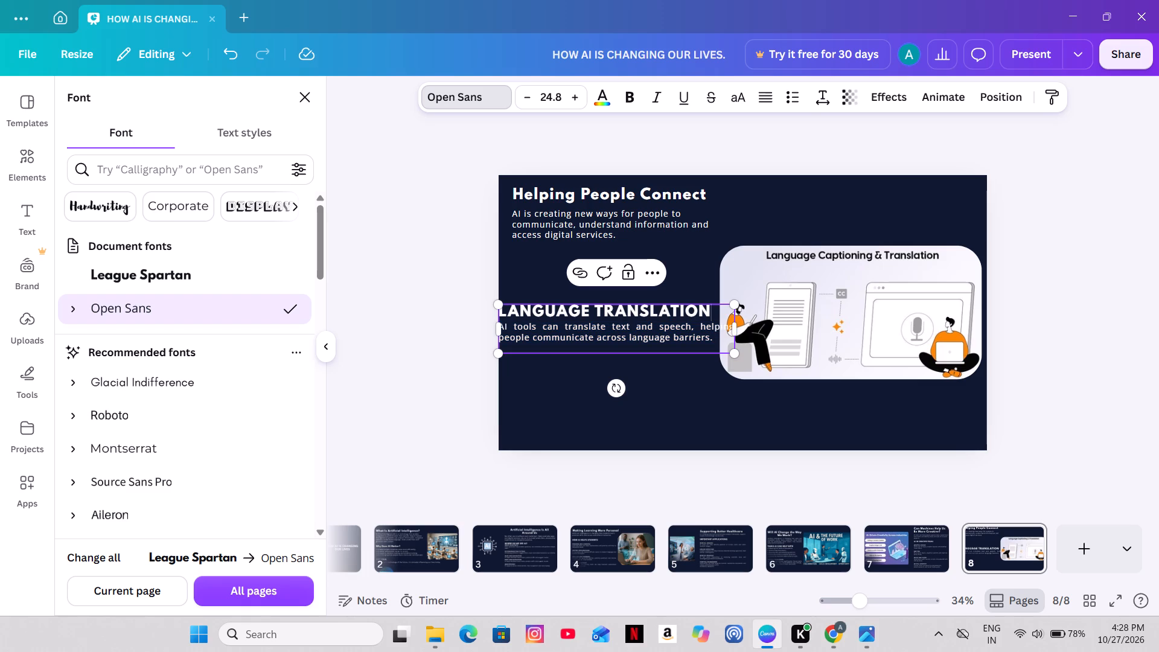
pyautogui.moveTo(705, 313); pyautogui.dragTo(479, 315)
pyautogui.tripleClick(523, 108)
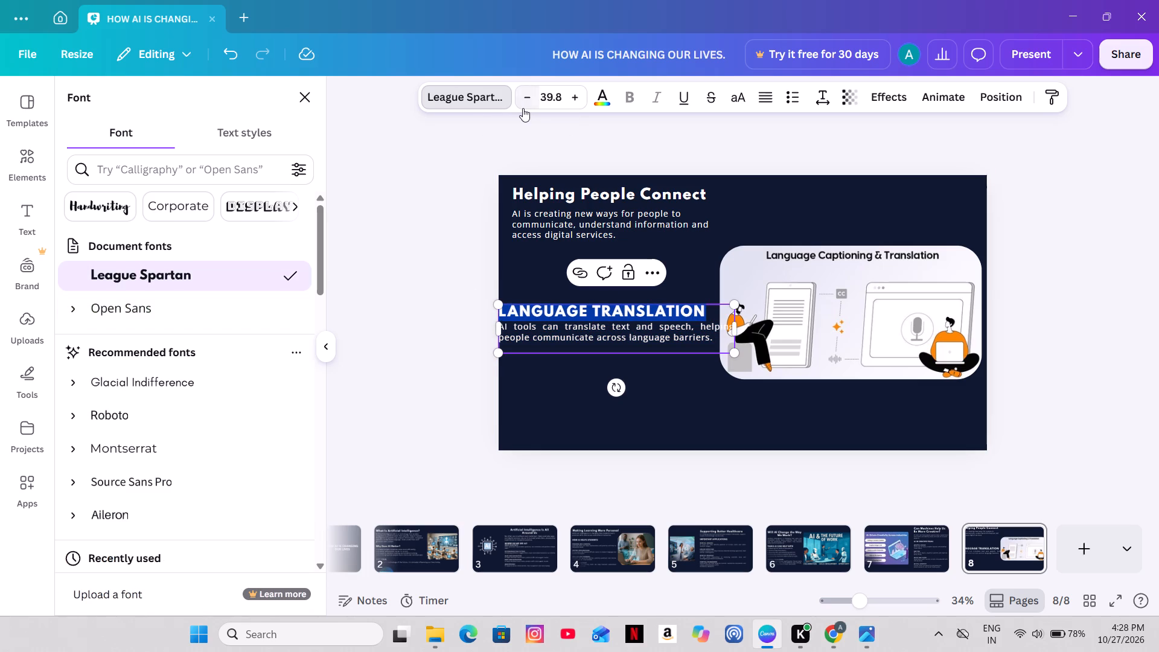
pyautogui.tripleClick(523, 108)
pyautogui.tripleClick(523, 108)
pyautogui.doubleClick(523, 108)
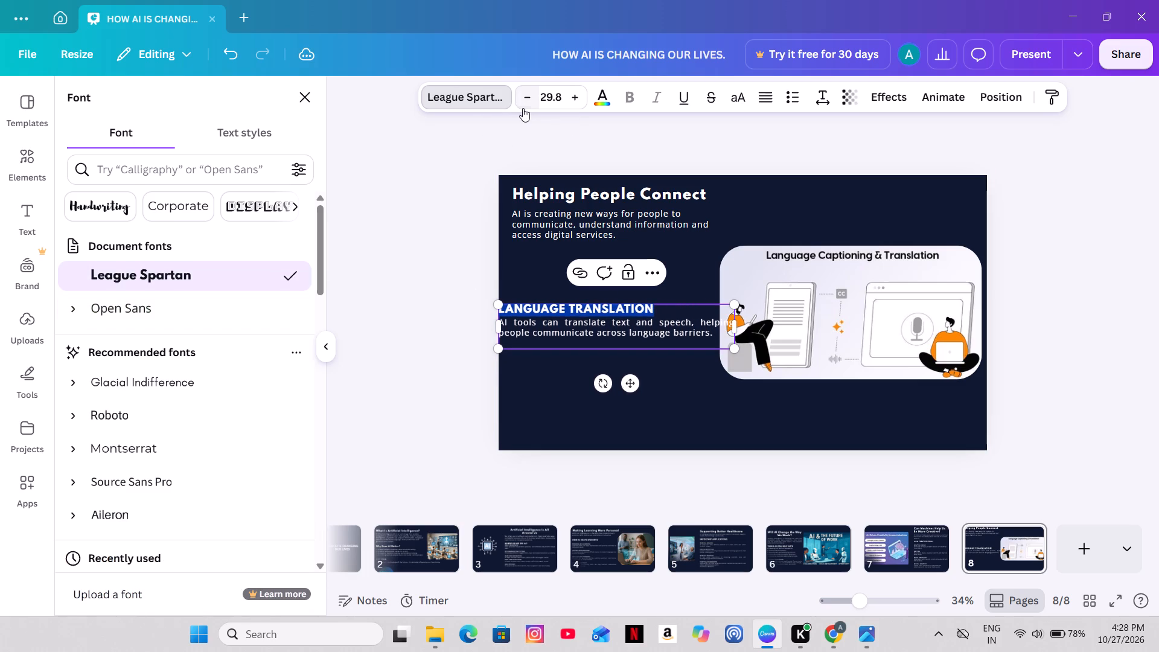
pyautogui.doubleClick(569, 102)
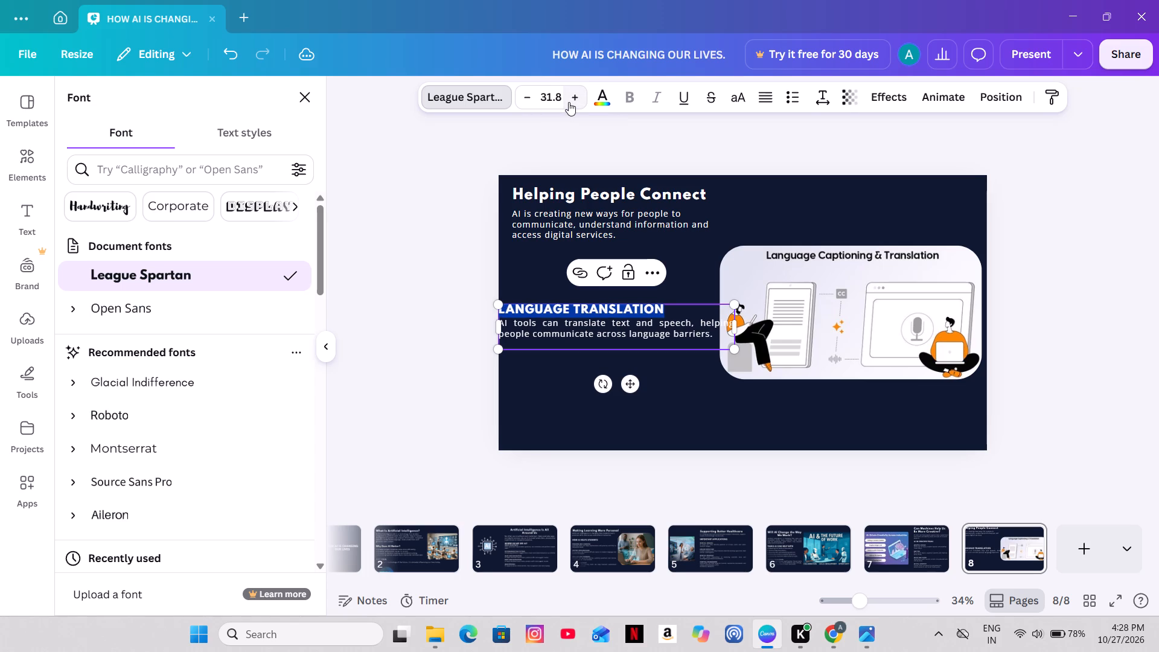
pyautogui.click(520, 100)
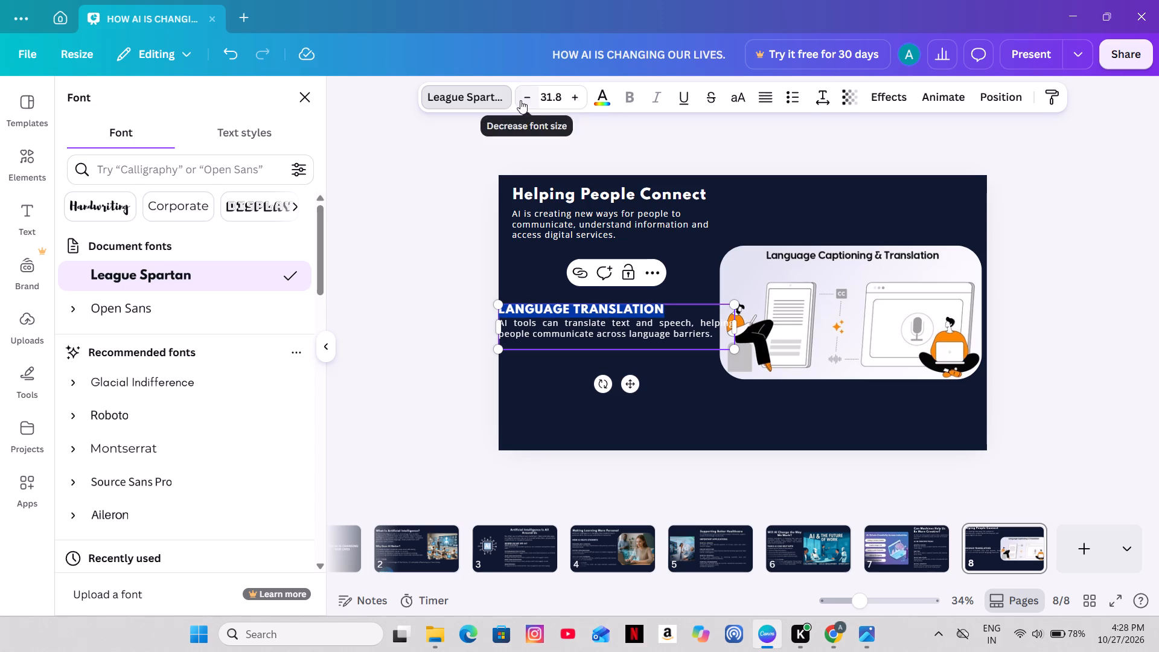
pyautogui.click(372, 149)
pyautogui.click(355, 170)
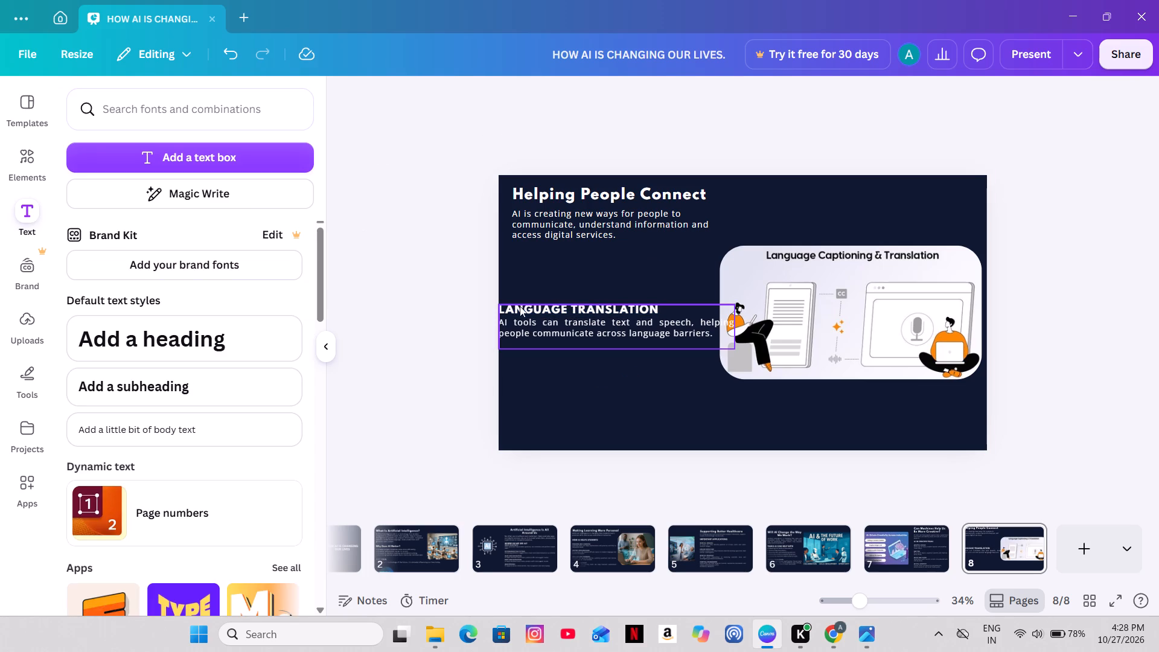
# Move the "LANGUAGE TRANSLATION" text box directly below the intro paragraph, aligned with that paragraph's left edge.
pyautogui.moveTo(535, 322); pyautogui.dragTo(551, 272)
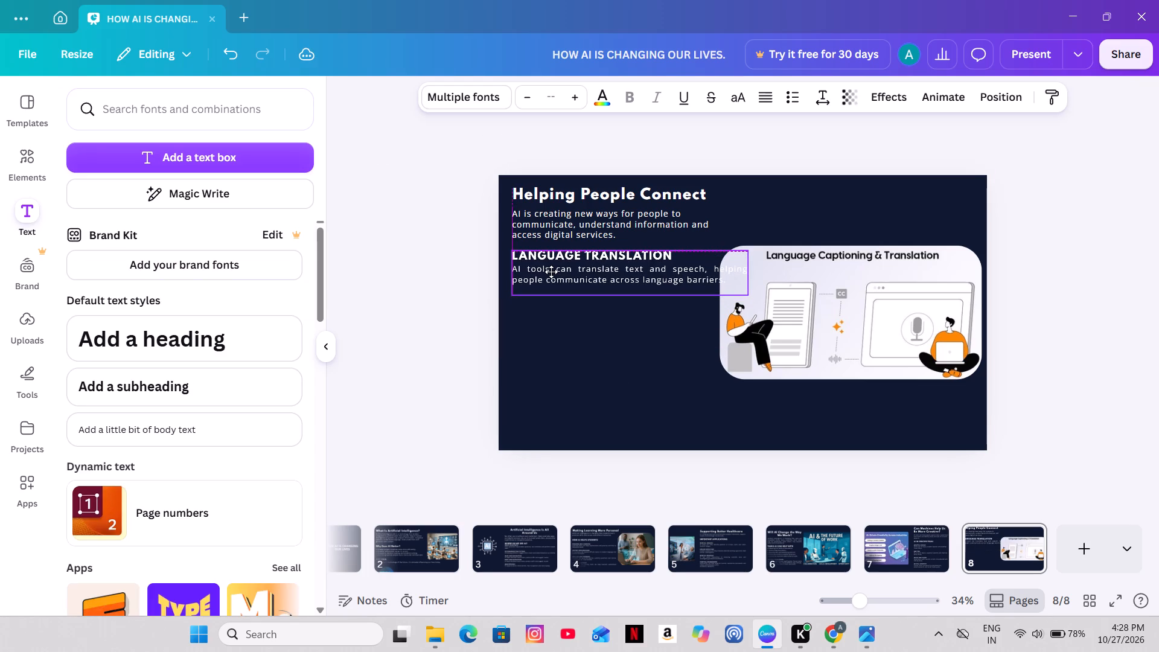
pyautogui.moveTo(551, 272); pyautogui.dragTo(551, 271)
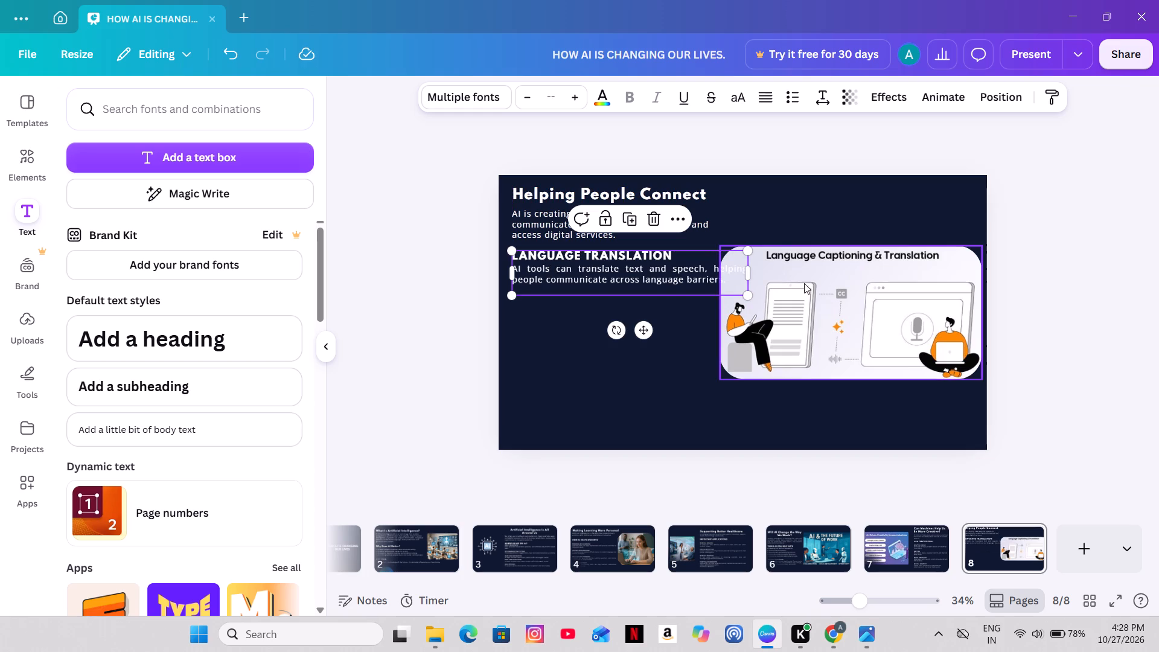
# Narrow the "LANGUAGE TRANSLATION" text box until it clears the image, wrapping its sentence onto three lines.
pyautogui.moveTo(748, 275); pyautogui.dragTo(709, 280)
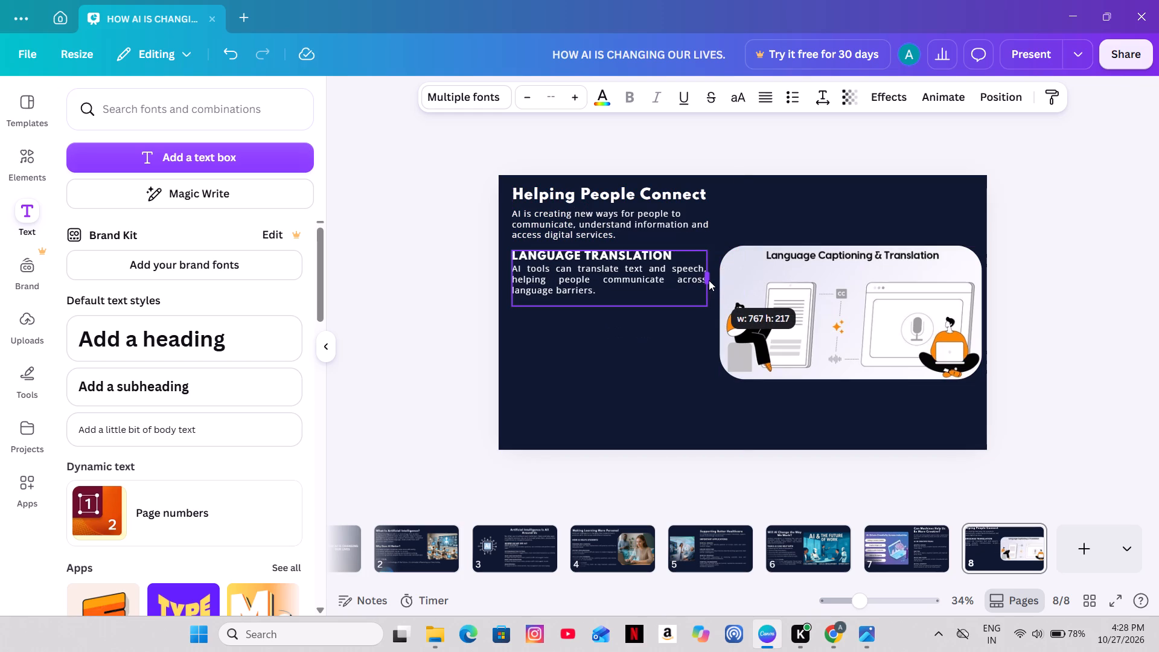
pyautogui.moveTo(709, 280); pyautogui.dragTo(711, 278)
pyautogui.click(421, 255)
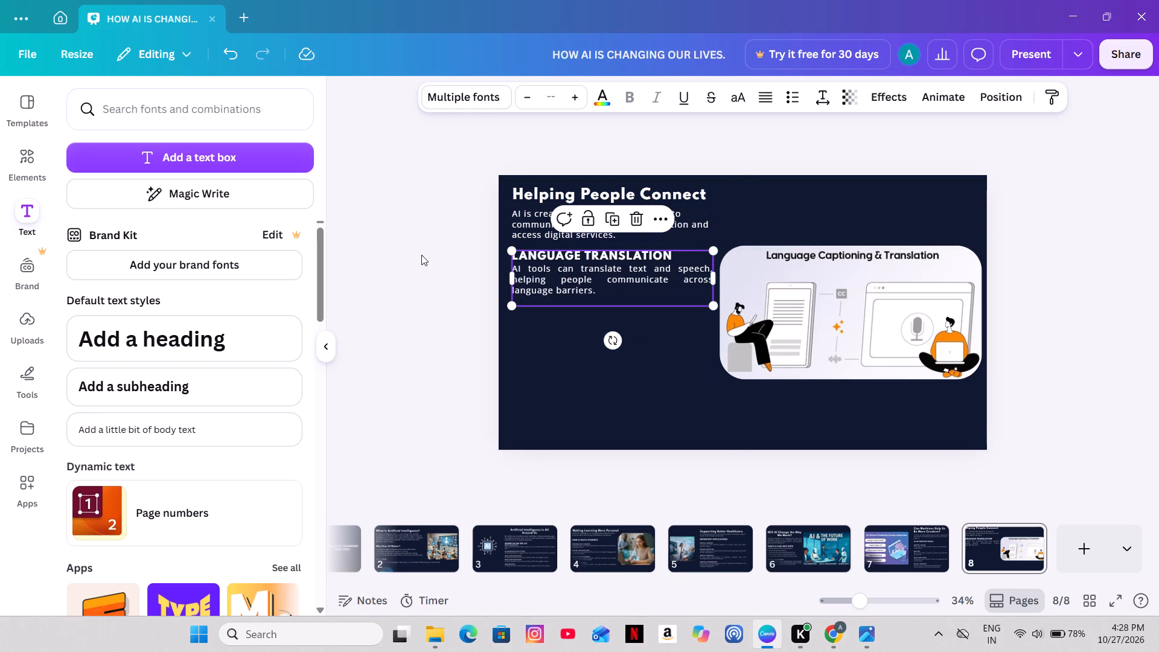
# Change the font of the whole "LANGUAGE TRANSLATION" text box, heading included, to Open Sans.
pyautogui.click(590, 293)
pyautogui.click(502, 95)
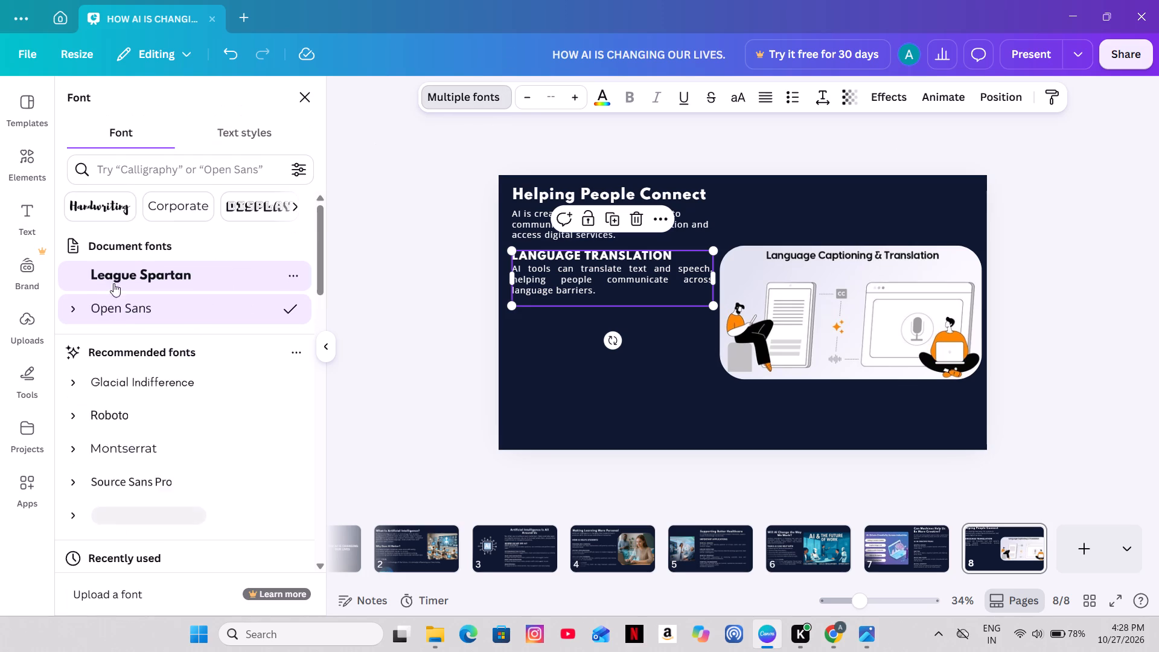
pyautogui.click(208, 315)
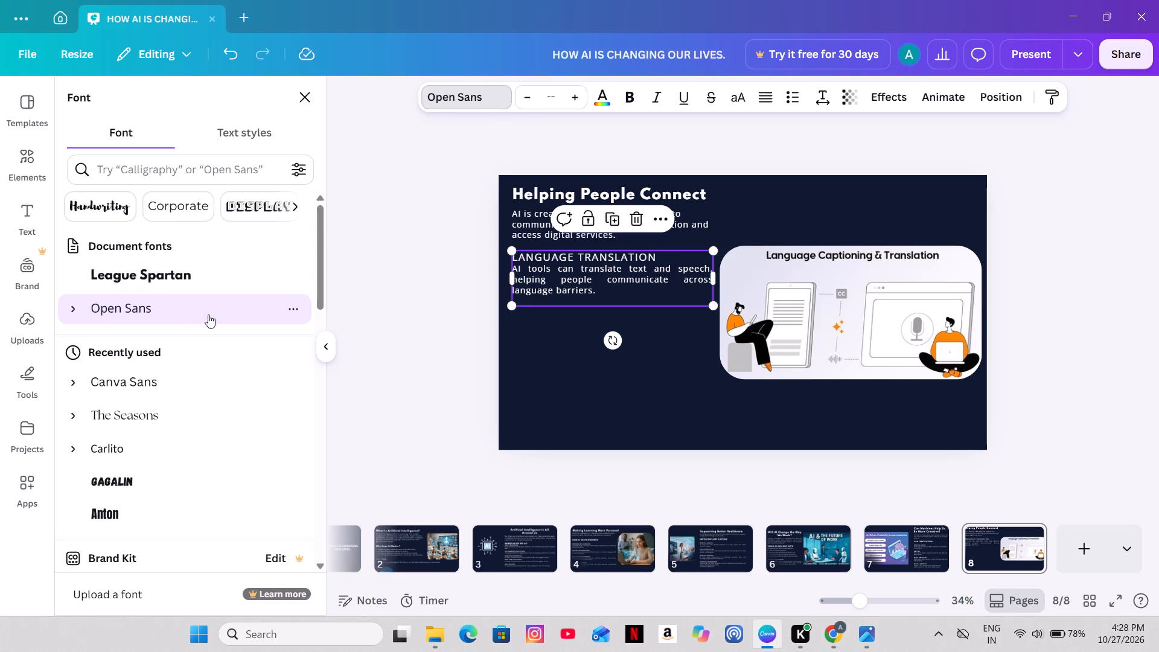
pyautogui.click(208, 315)
pyautogui.click(355, 259)
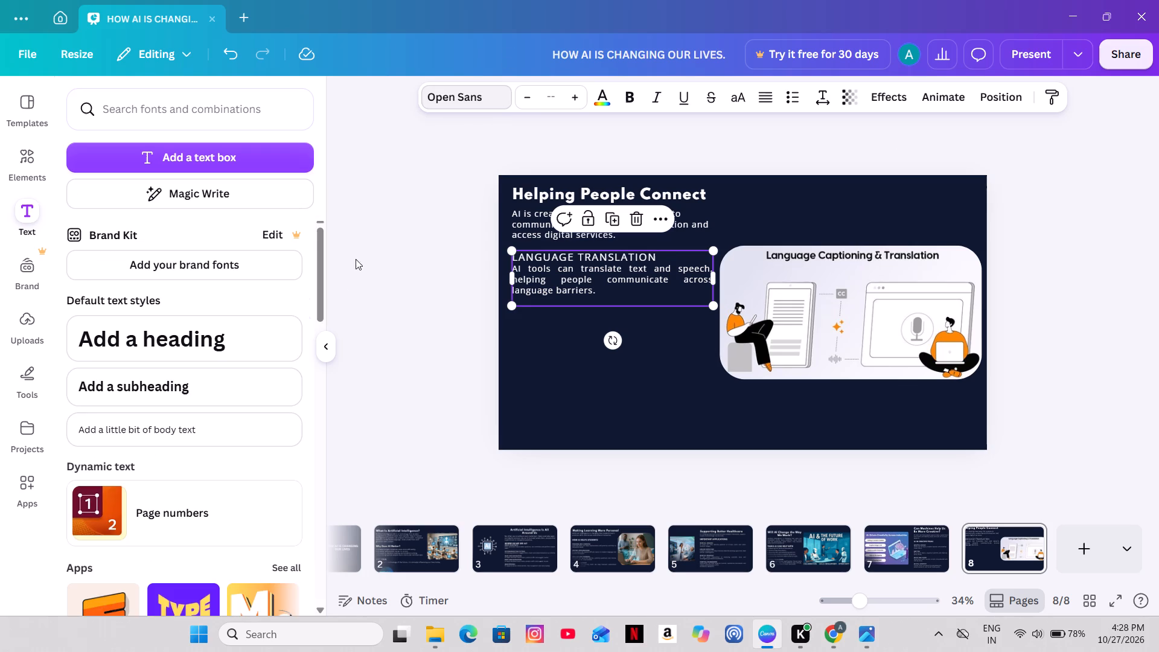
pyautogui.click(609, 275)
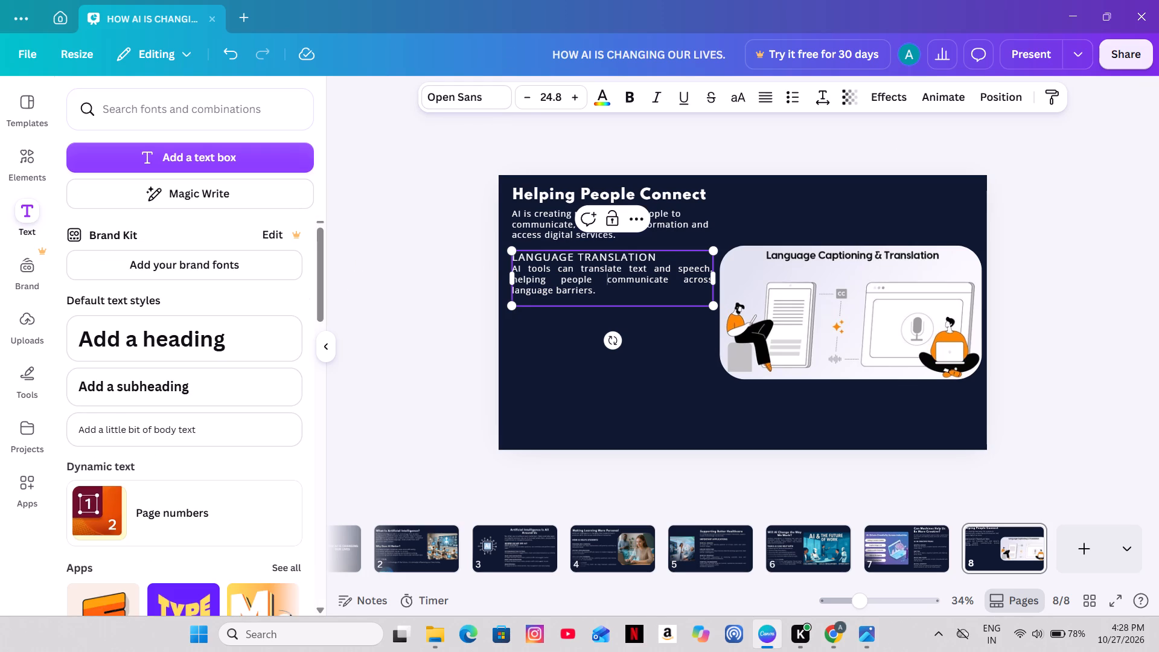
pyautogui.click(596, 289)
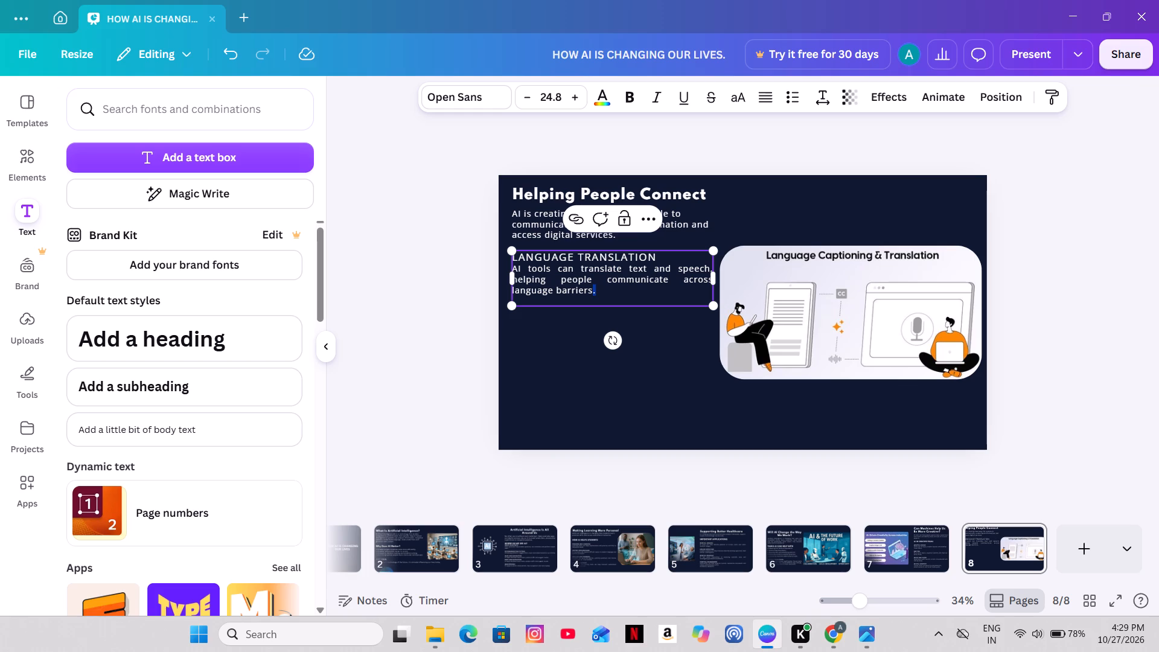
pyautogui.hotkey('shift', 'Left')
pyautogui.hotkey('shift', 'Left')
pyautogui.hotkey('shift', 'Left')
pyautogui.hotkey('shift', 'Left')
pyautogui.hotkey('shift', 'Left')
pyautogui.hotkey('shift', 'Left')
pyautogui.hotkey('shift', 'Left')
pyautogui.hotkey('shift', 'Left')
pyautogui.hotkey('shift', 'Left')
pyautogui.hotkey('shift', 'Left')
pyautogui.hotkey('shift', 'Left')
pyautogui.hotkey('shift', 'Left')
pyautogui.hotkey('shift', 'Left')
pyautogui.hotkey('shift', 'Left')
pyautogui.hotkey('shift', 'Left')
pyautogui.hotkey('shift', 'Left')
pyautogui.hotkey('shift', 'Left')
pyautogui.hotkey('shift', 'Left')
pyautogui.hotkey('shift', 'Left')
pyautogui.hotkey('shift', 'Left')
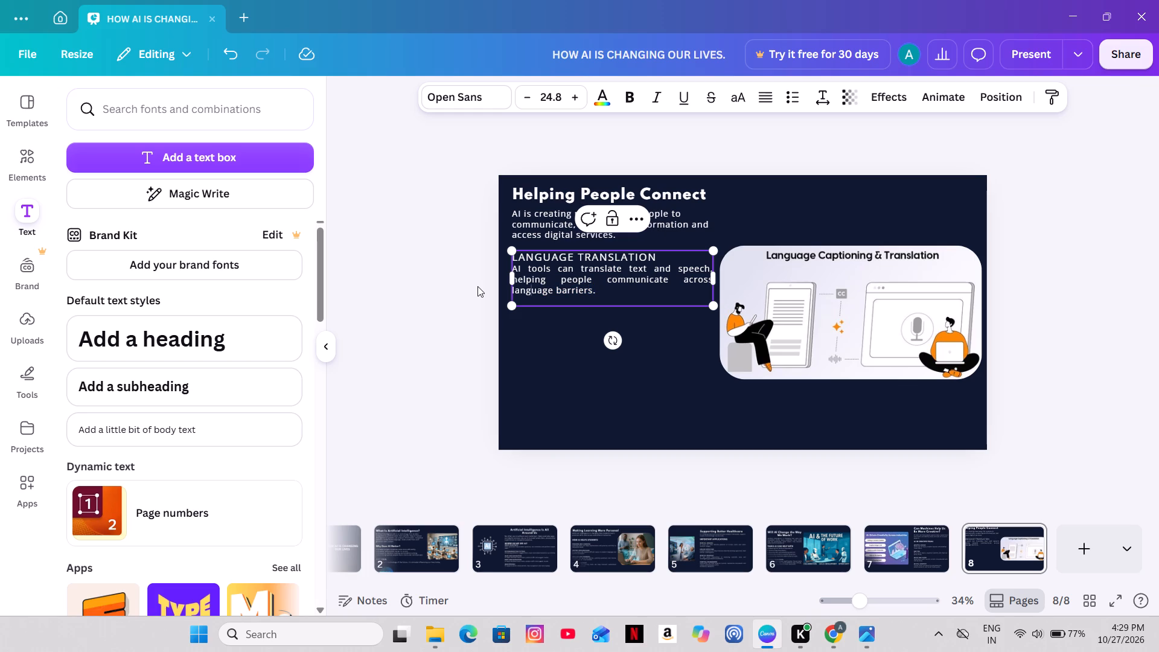
# Set the font size of the "AI tools can translate text and speech" sentence to 22.8, leaving out its heading.
pyautogui.moveTo(609, 288); pyautogui.dragTo(581, 277)
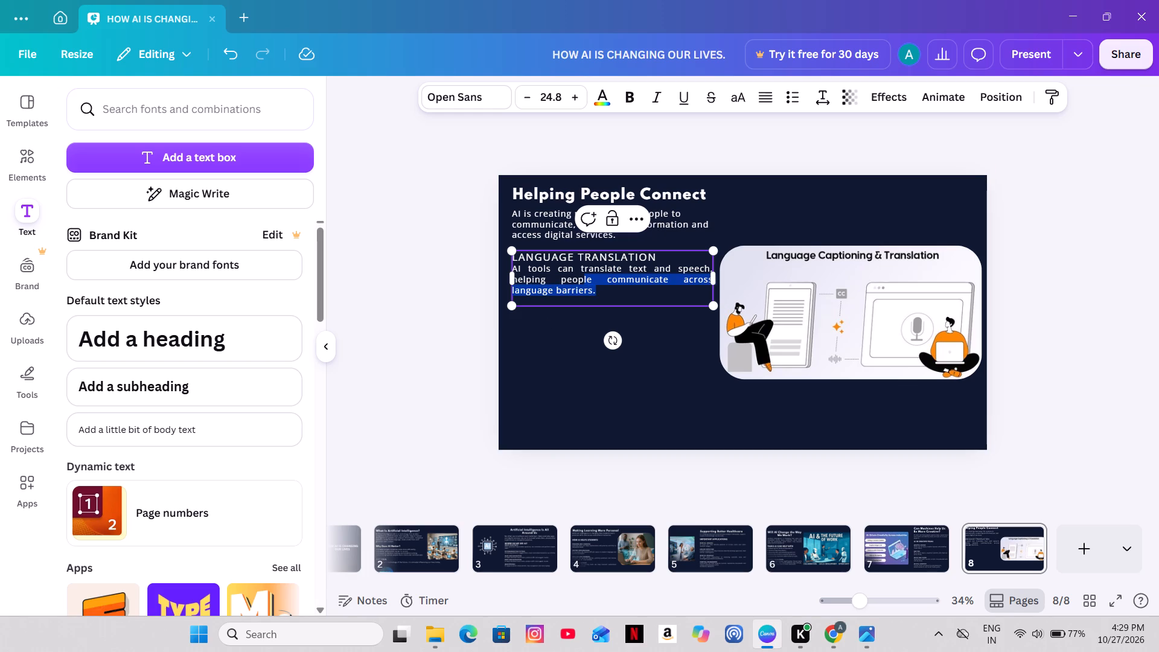
pyautogui.moveTo(581, 277); pyautogui.dragTo(532, 270)
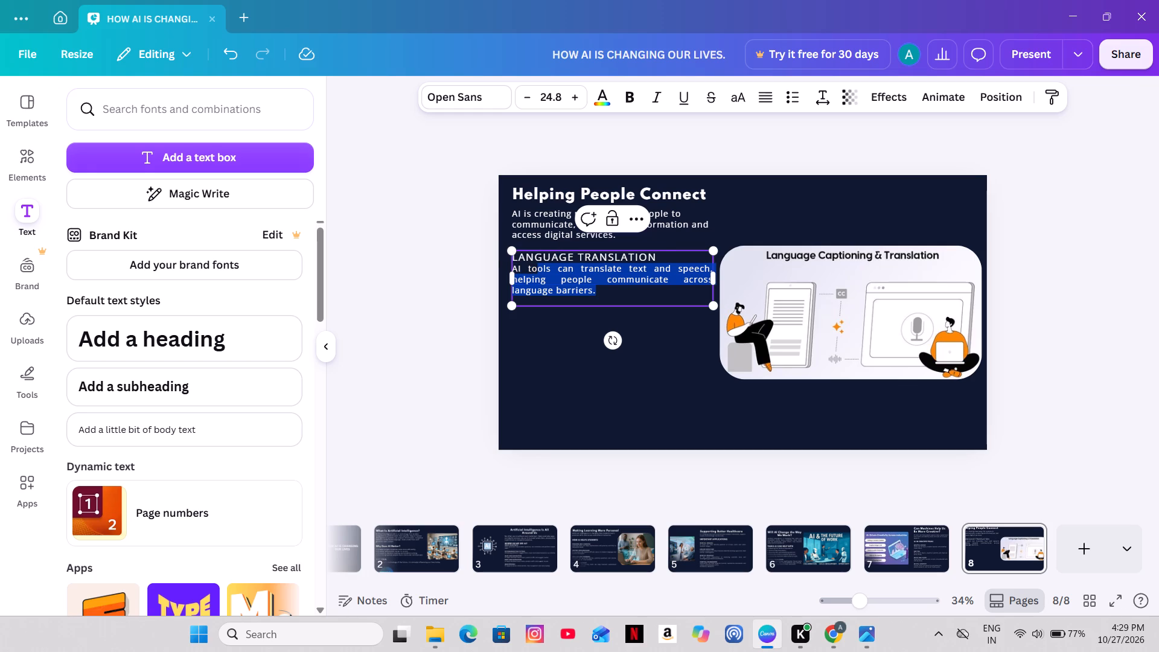
pyautogui.moveTo(532, 270); pyautogui.dragTo(508, 269)
pyautogui.click(463, 91)
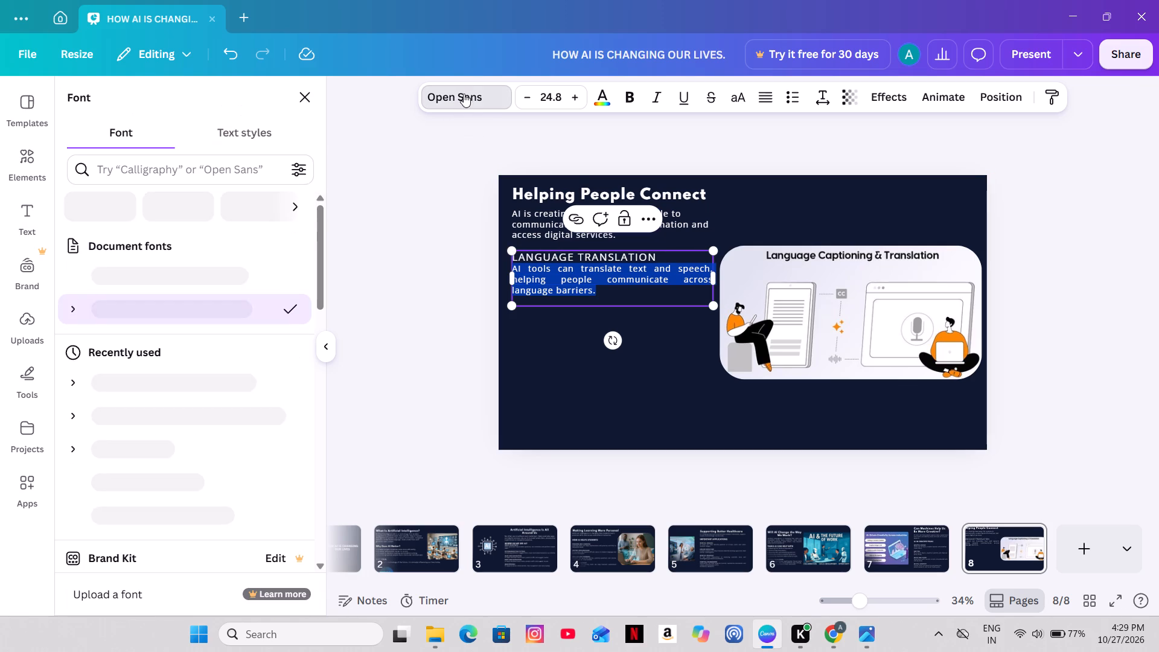
pyautogui.tripleClick(572, 94)
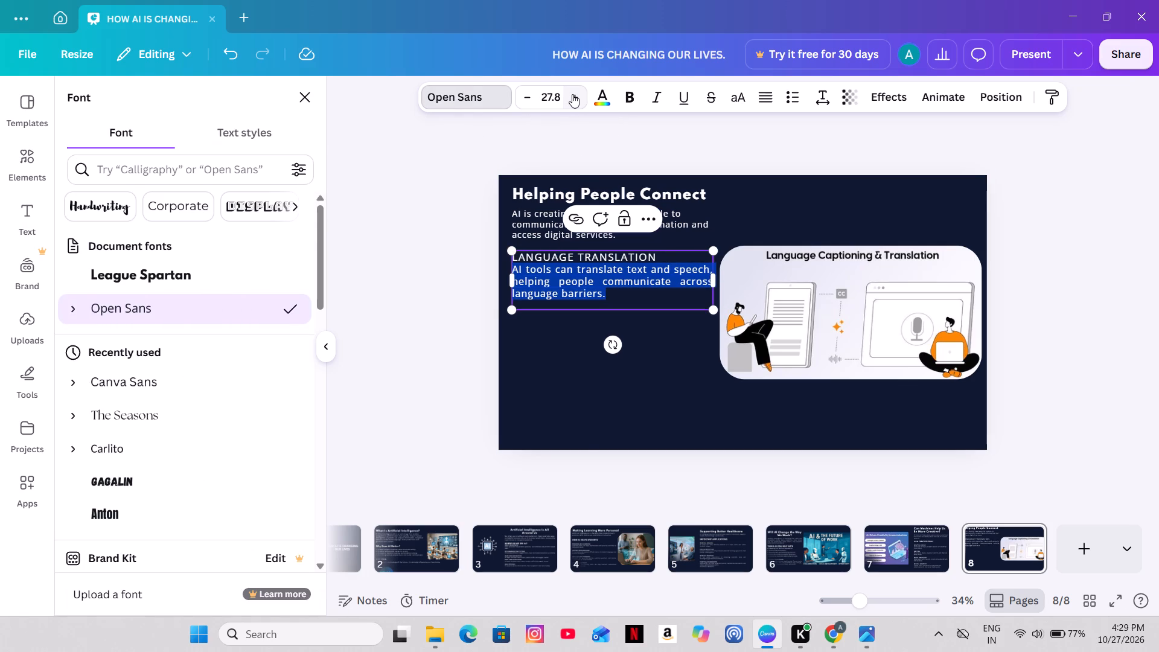
pyautogui.click(541, 93)
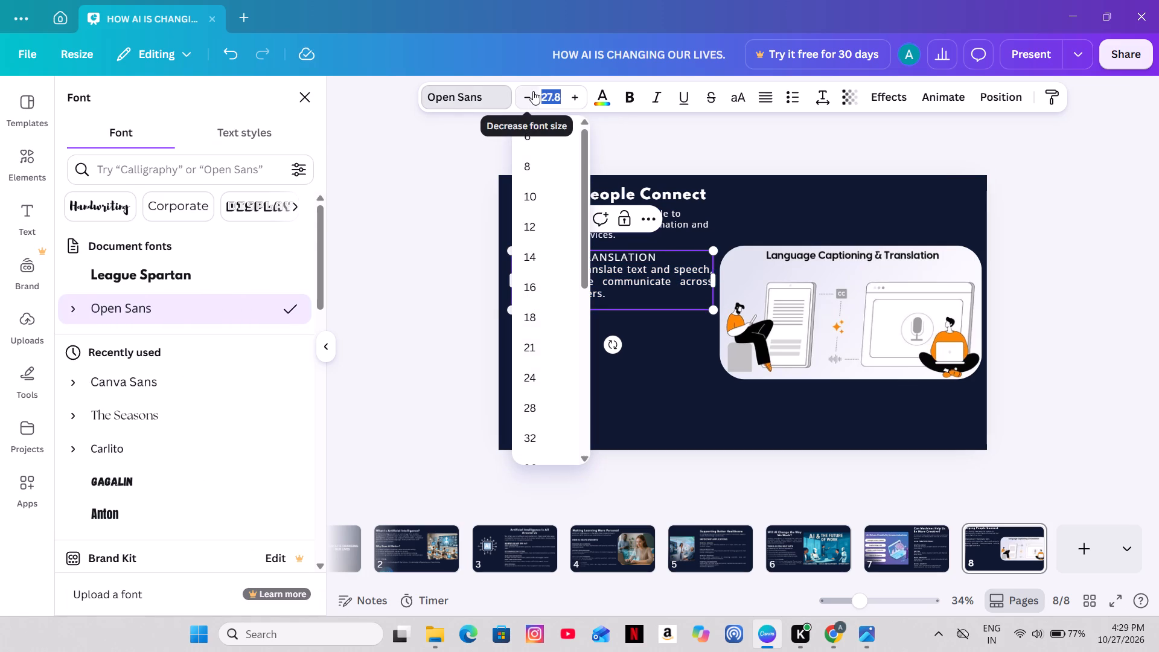
pyautogui.tripleClick(529, 92)
pyautogui.click(529, 92)
pyautogui.click(529, 92)
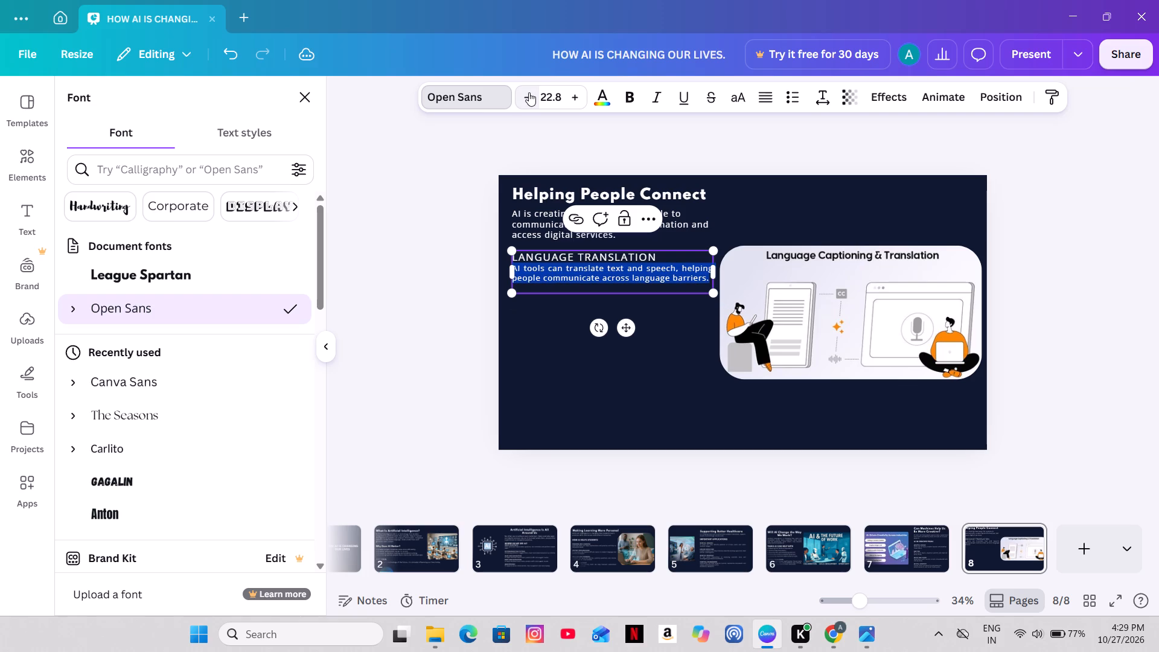
pyautogui.click(421, 163)
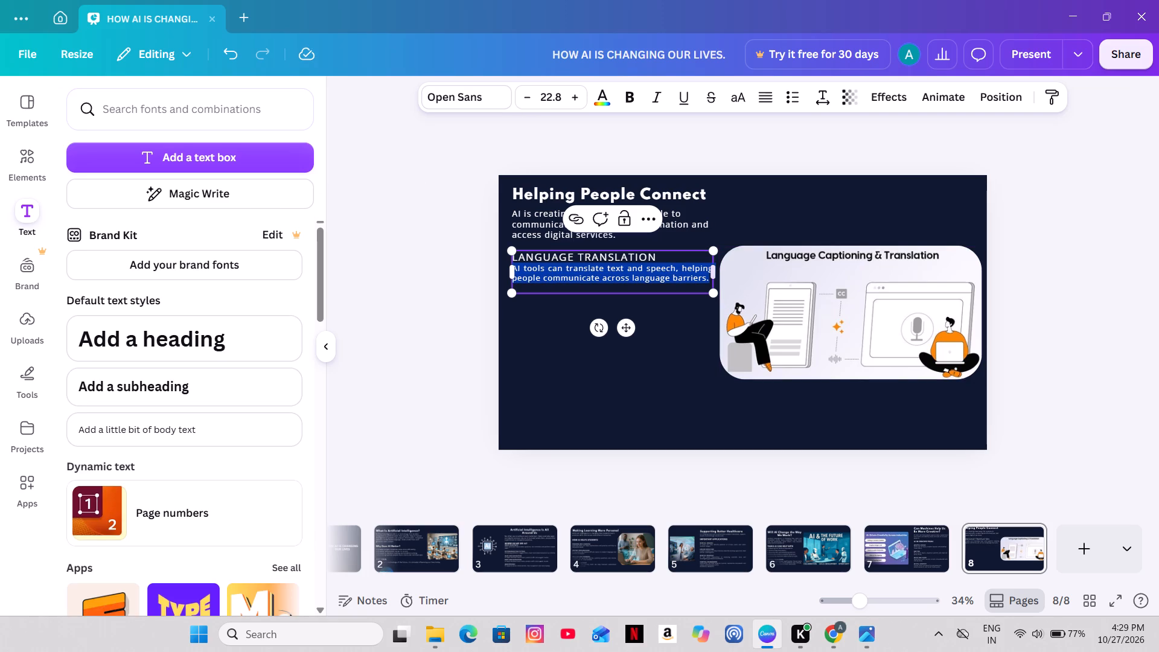
# Make the "LANGUAGE TRANSLATION" heading bold.
pyautogui.moveTo(672, 255); pyautogui.dragTo(514, 260)
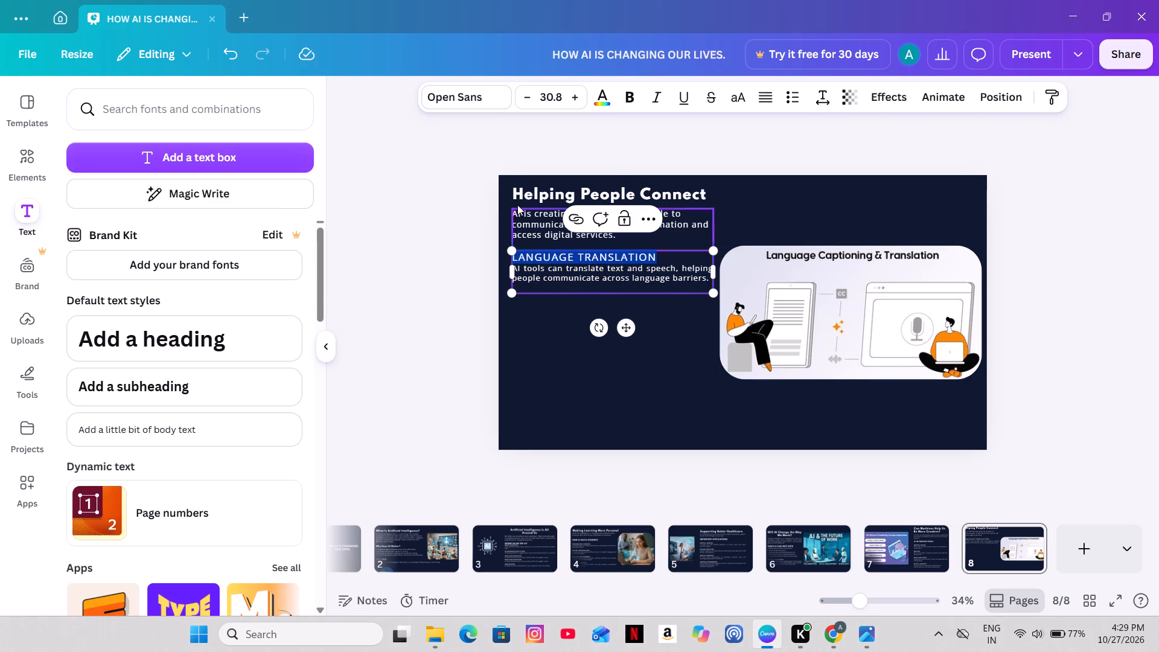
pyautogui.click(622, 91)
pyautogui.click(400, 166)
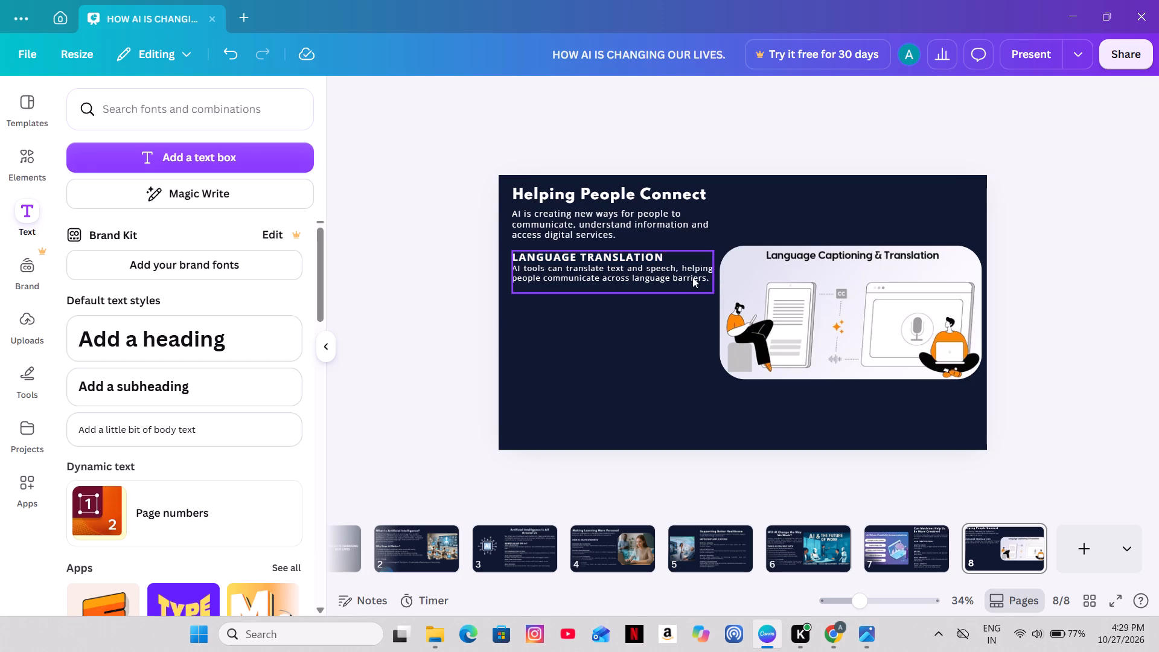
# Nudge the "LANGUAGE TRANSLATION" text box slightly to the left and deselect it.
pyautogui.click(648, 281)
pyautogui.press('Left')
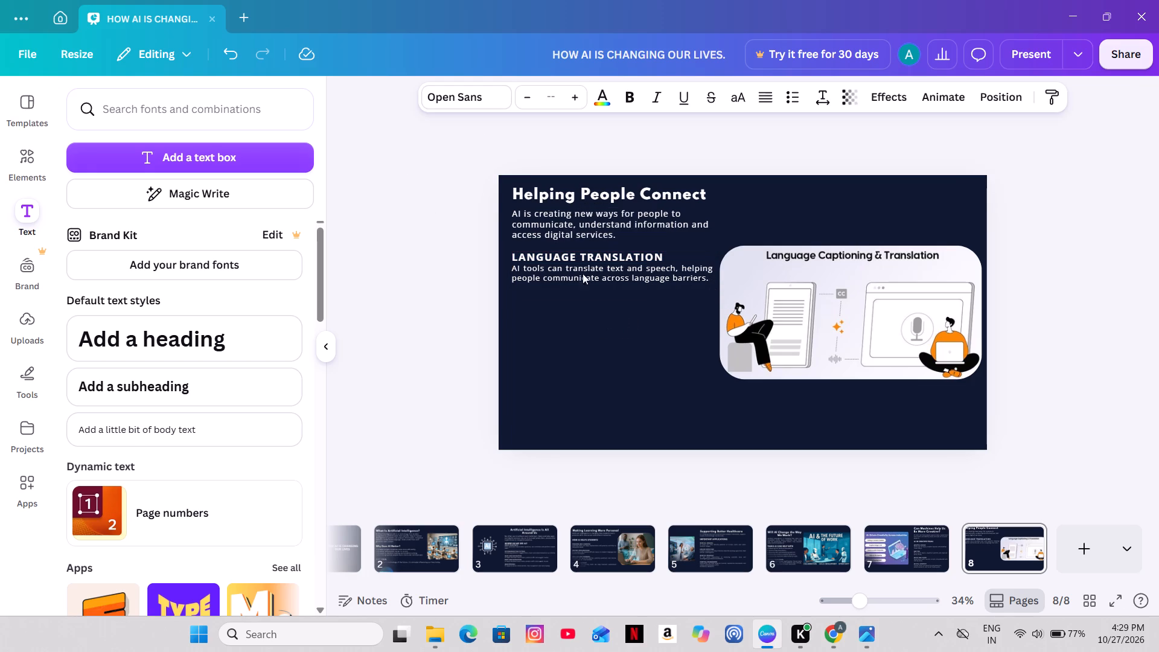
pyautogui.click(559, 270)
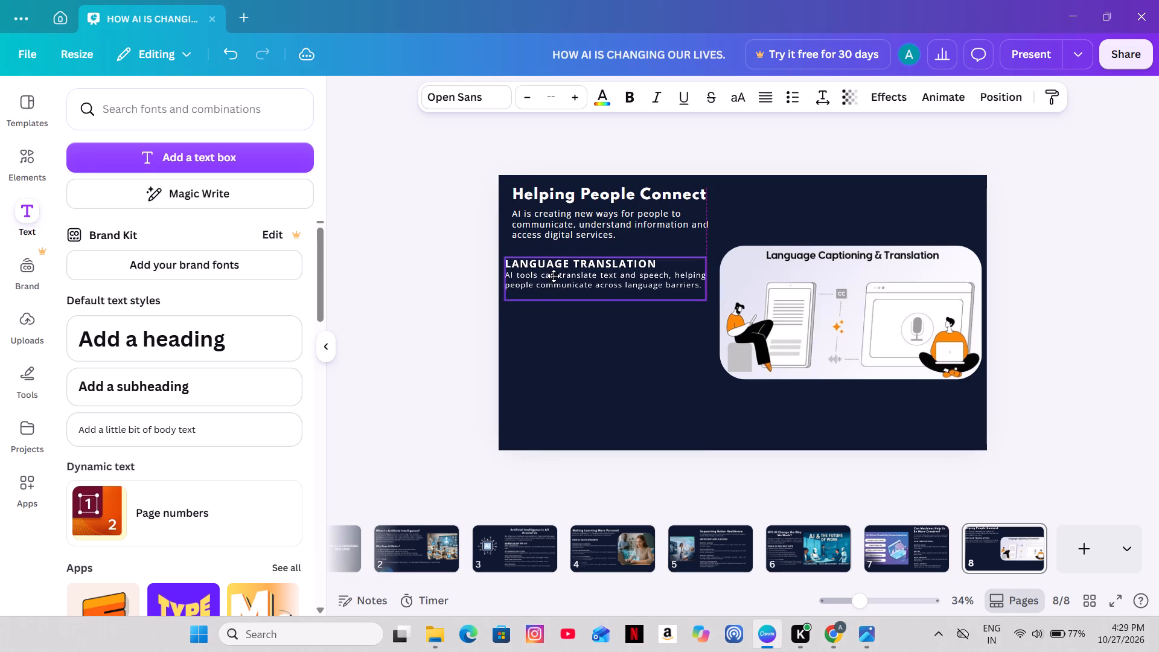
pyautogui.click(446, 240)
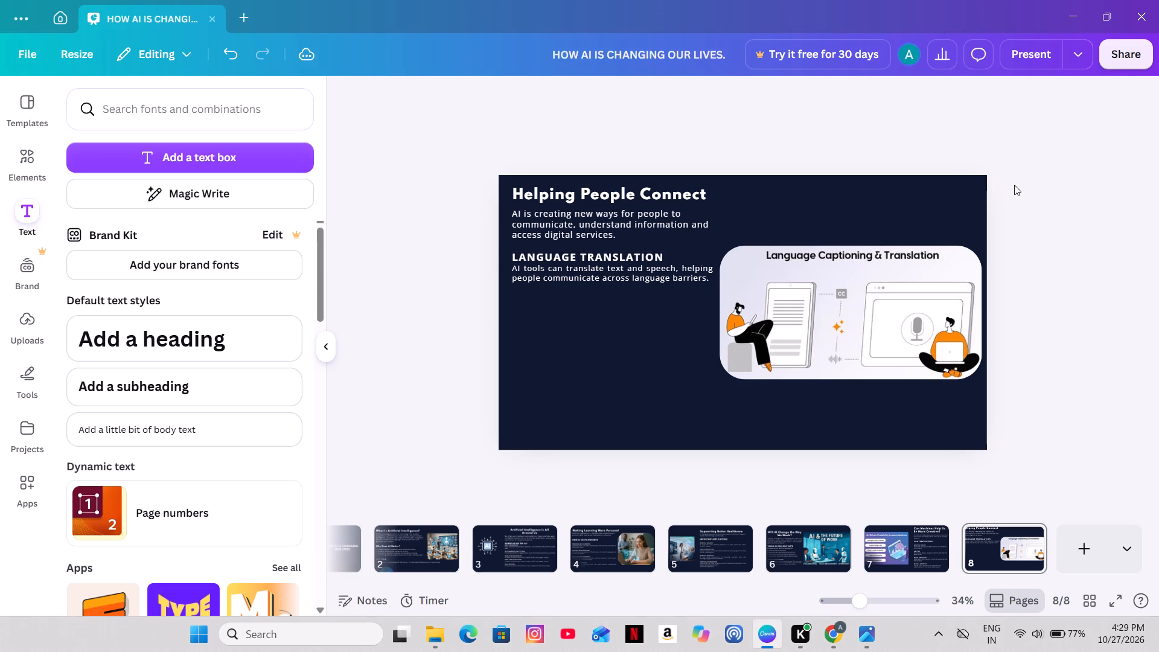